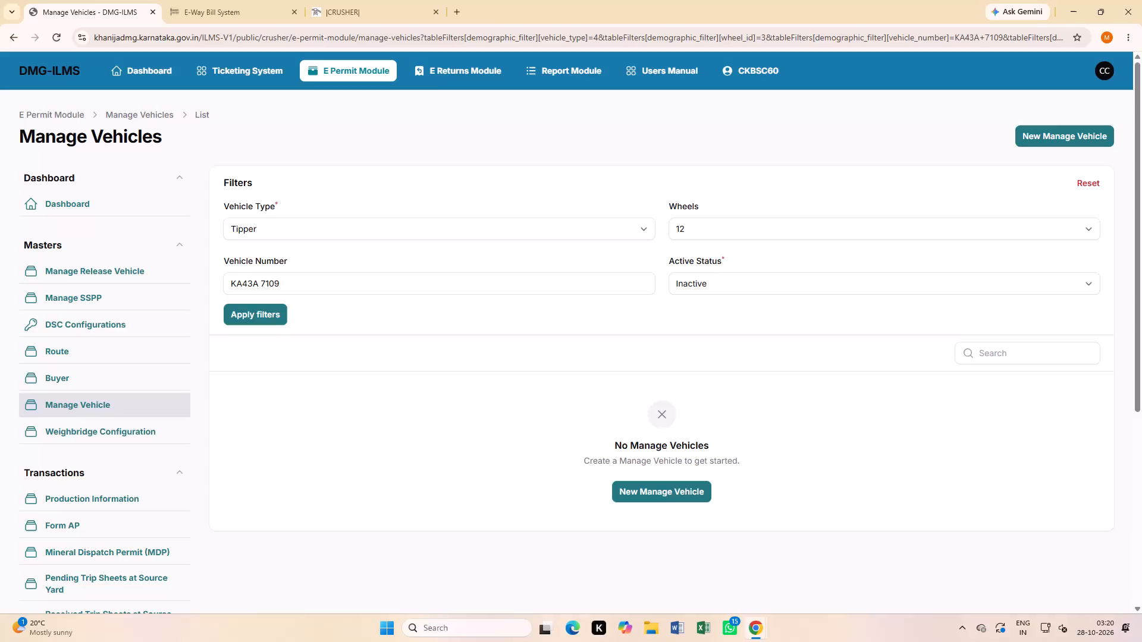
# Log out of the superadmin account on the CRUSHER site and reload the resulting page.
pyautogui.click(377, 11)
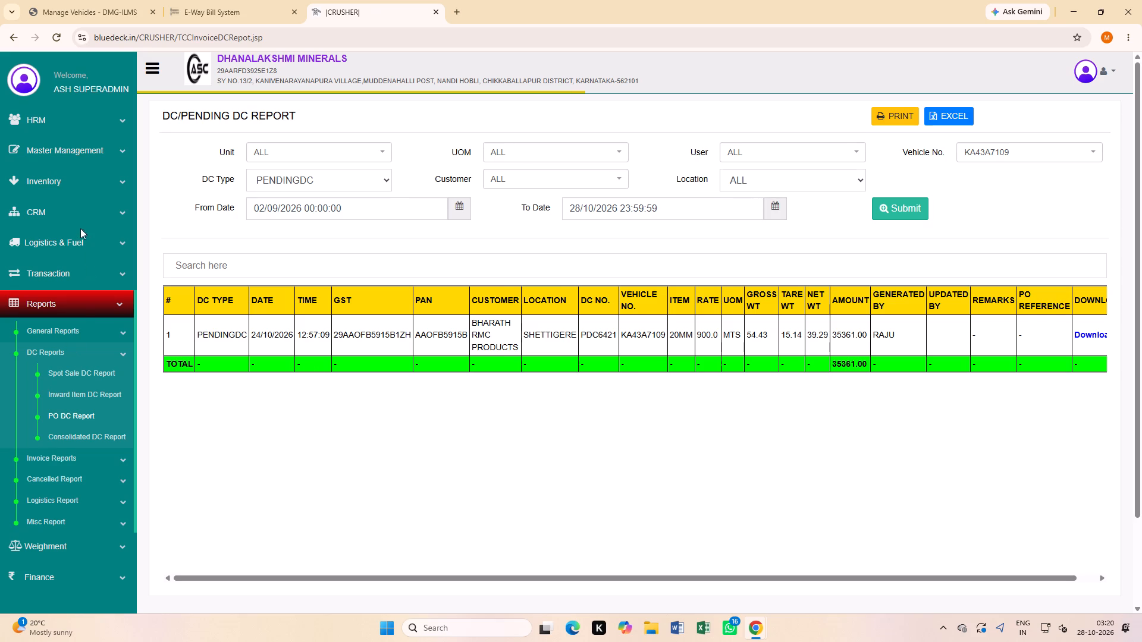
pyautogui.click(1111, 71)
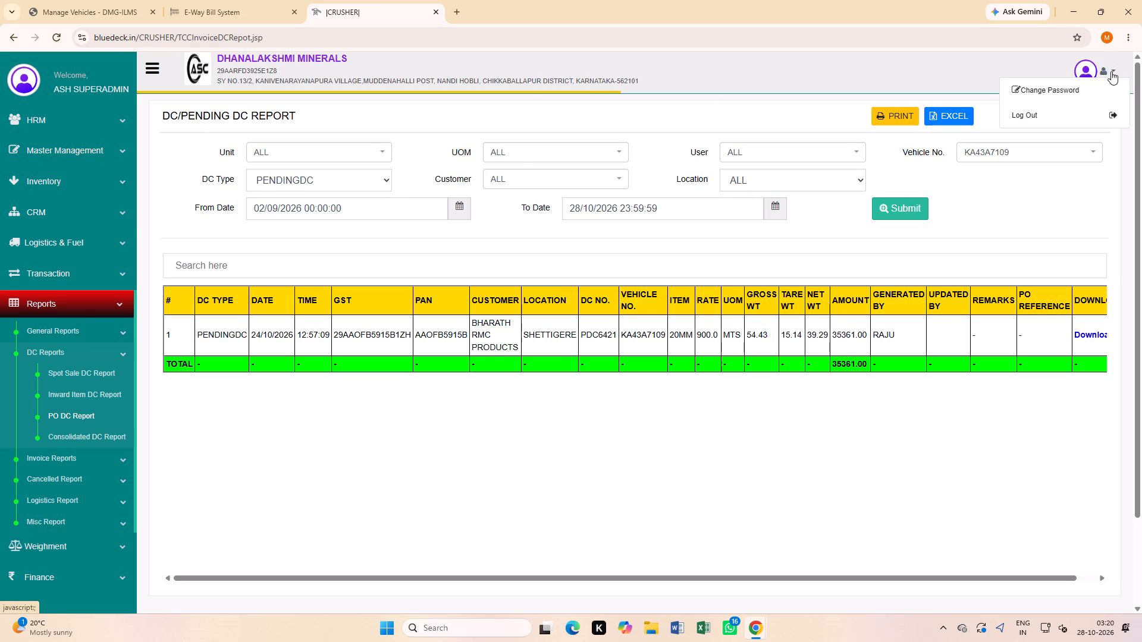
pyautogui.click(1060, 114)
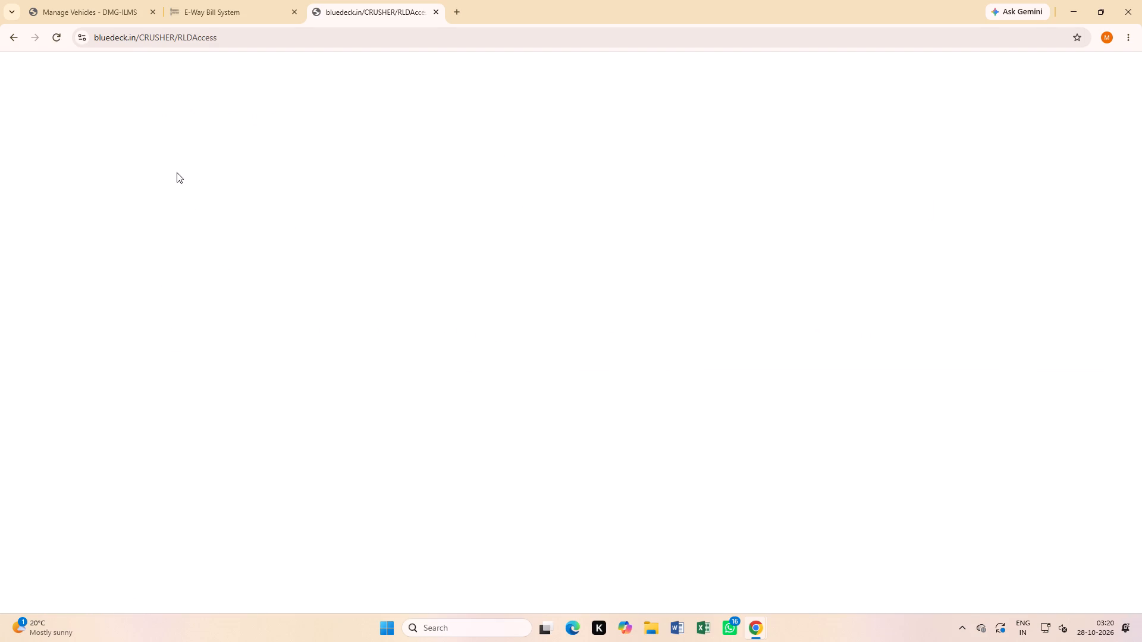
pyautogui.click(58, 41)
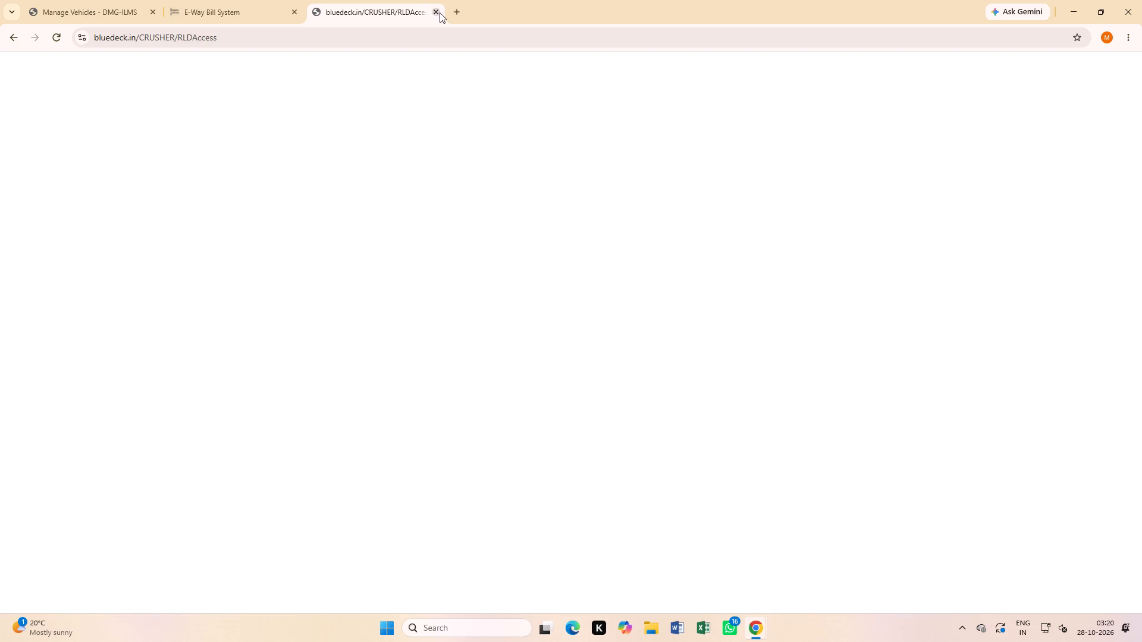
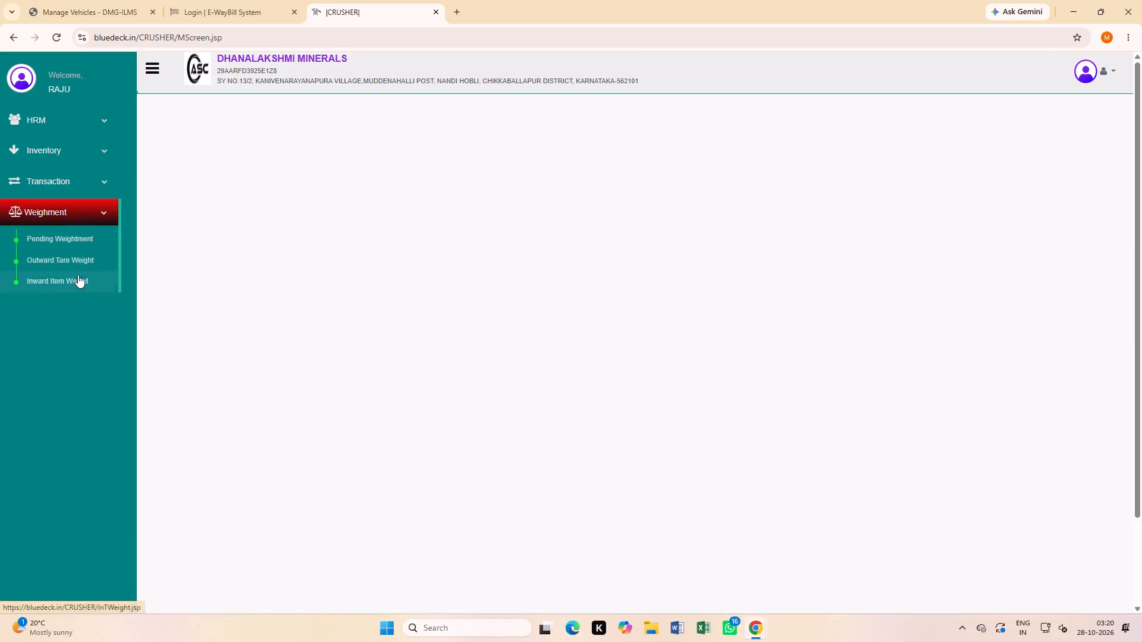
# Start an inward item weight entry with terminal WEIGH1, type Vendor and vendor Hosur quarry.
pyautogui.click(78, 278)
pyautogui.click(382, 149)
pyautogui.doubleClick(371, 183)
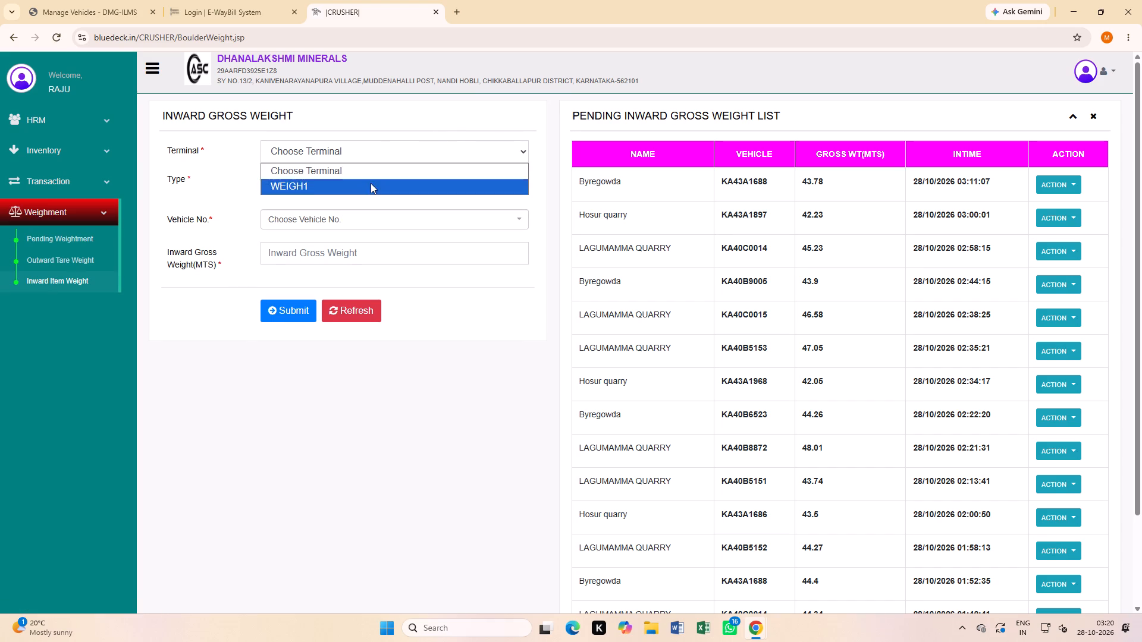
pyautogui.click(302, 173)
pyautogui.click(296, 215)
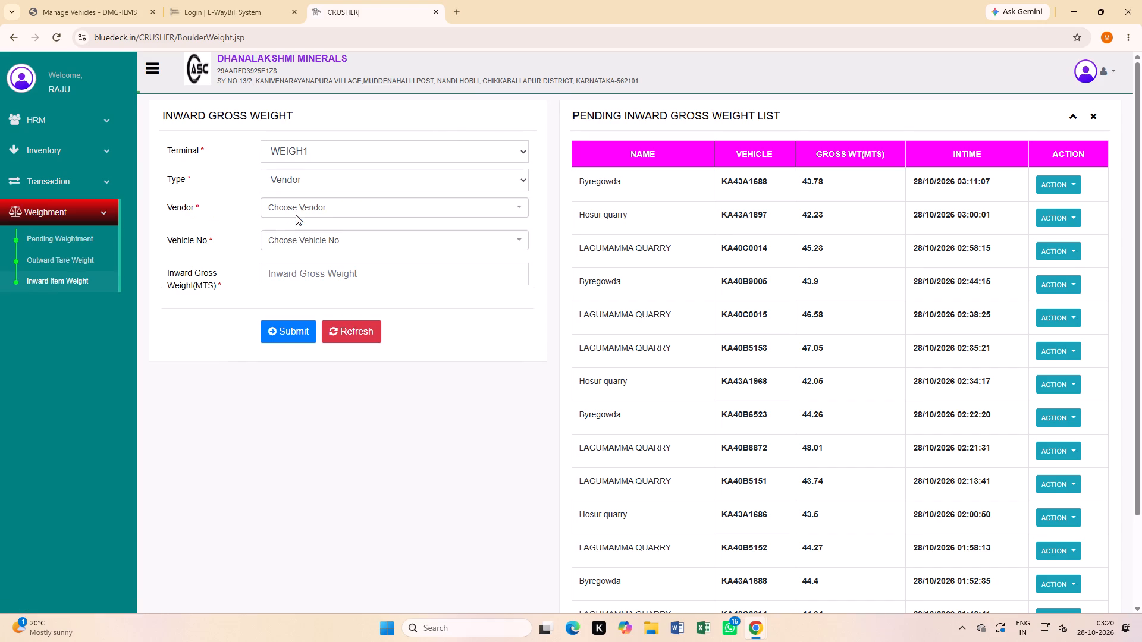
pyautogui.click(297, 207)
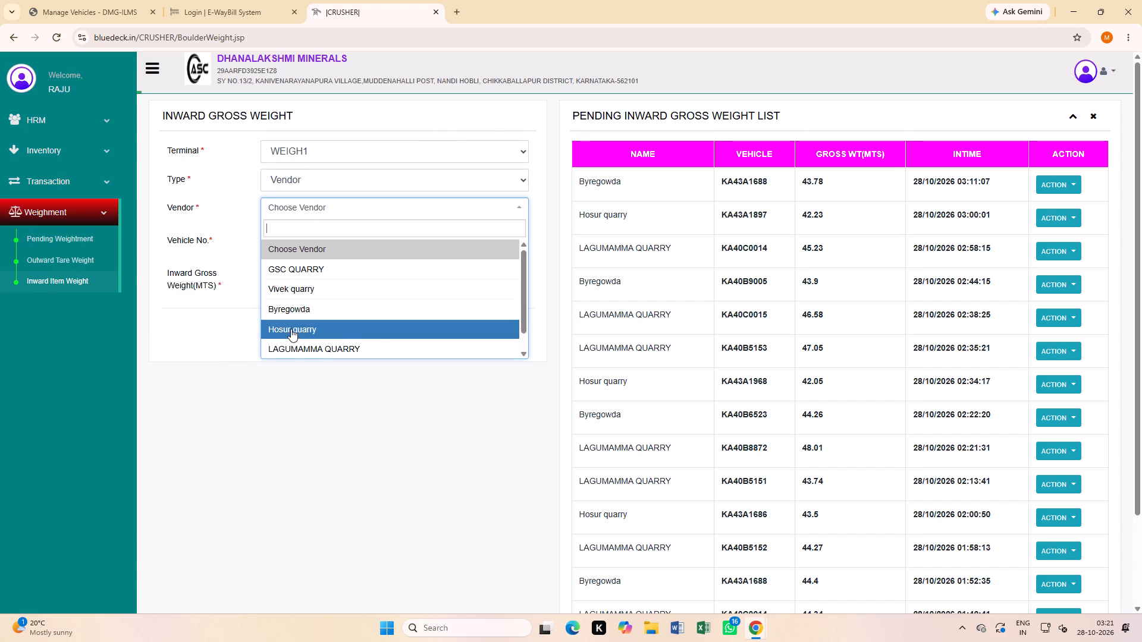
pyautogui.click(296, 292)
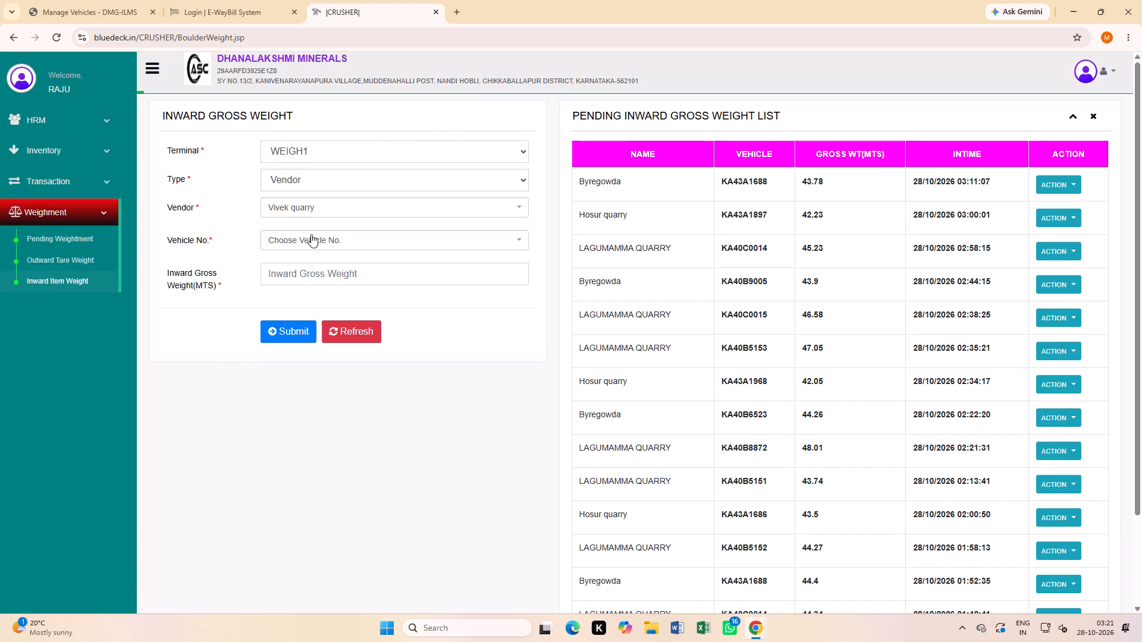
pyautogui.click(312, 203)
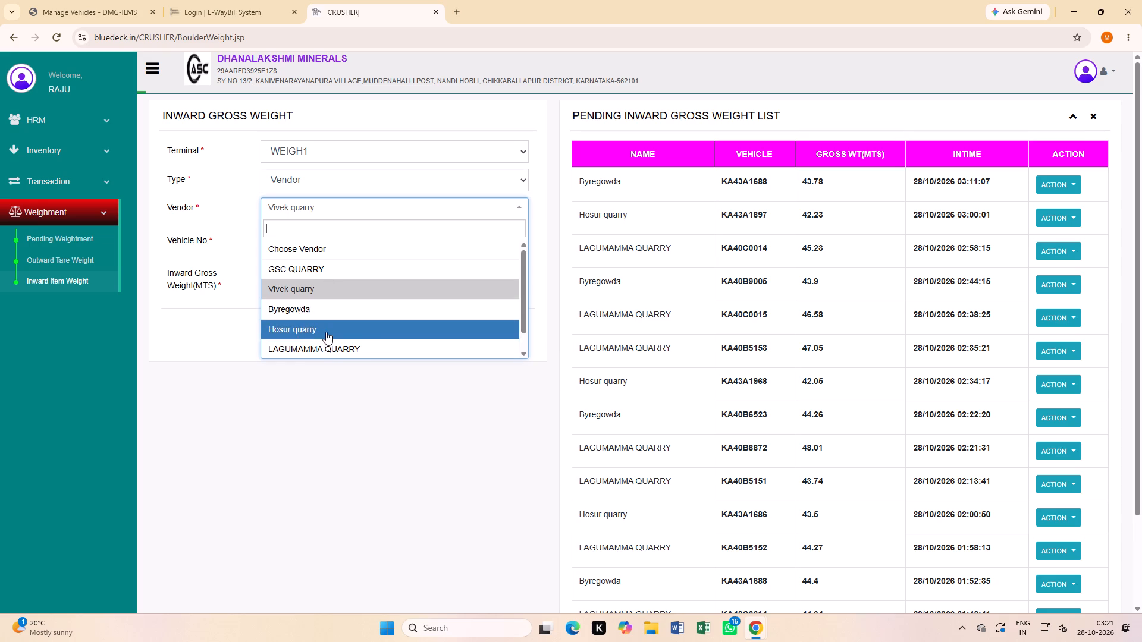
pyautogui.click(326, 332)
pyautogui.click(318, 239)
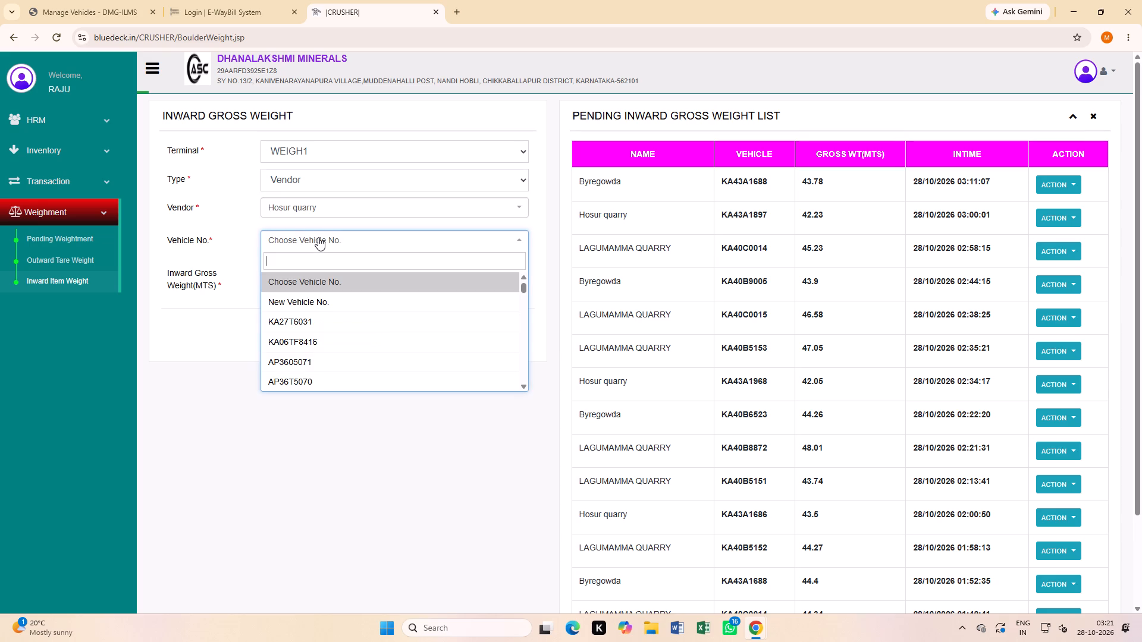
pyautogui.press('0')
pyautogui.press('0')
pyautogui.write('16')
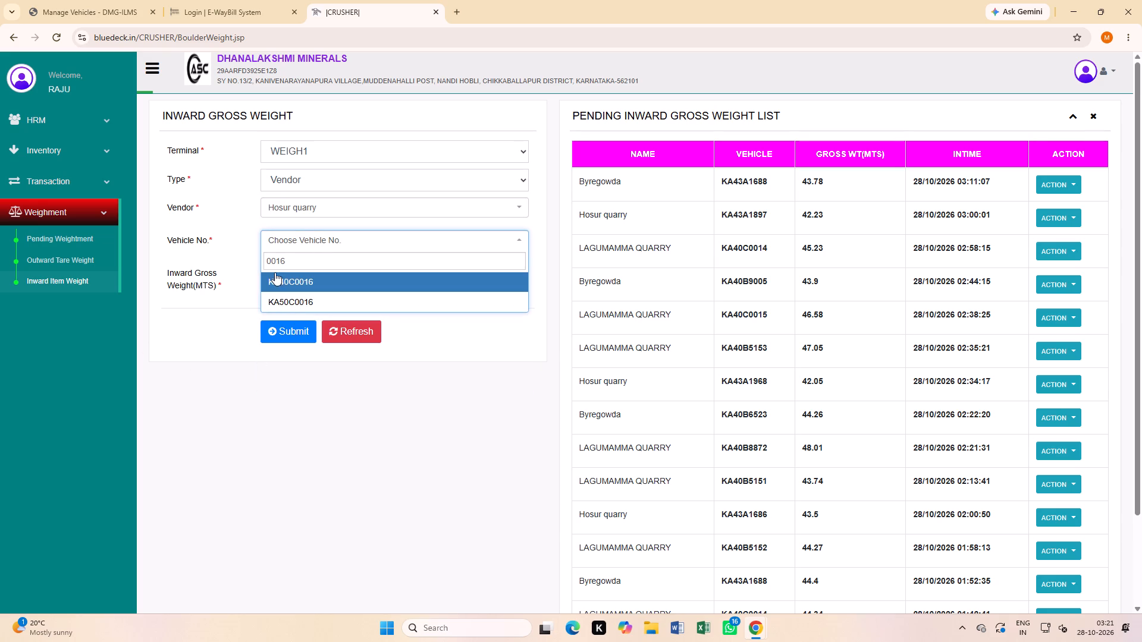
pyautogui.click(278, 281)
pyautogui.click(288, 280)
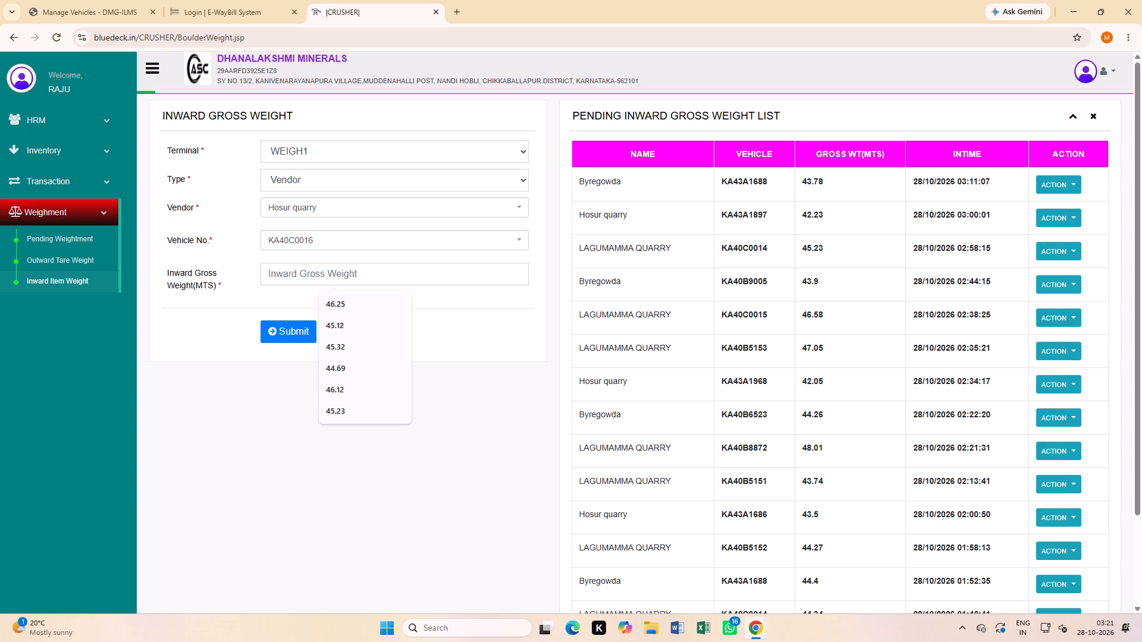
pyautogui.press('4')
pyautogui.press('7')
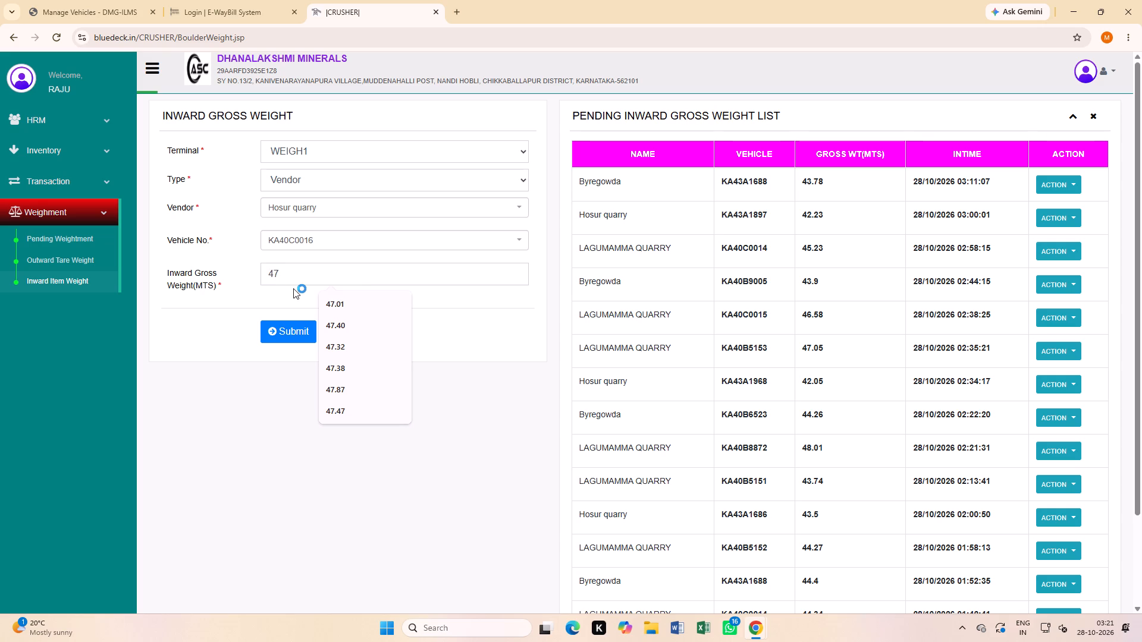
pyautogui.press('Return')
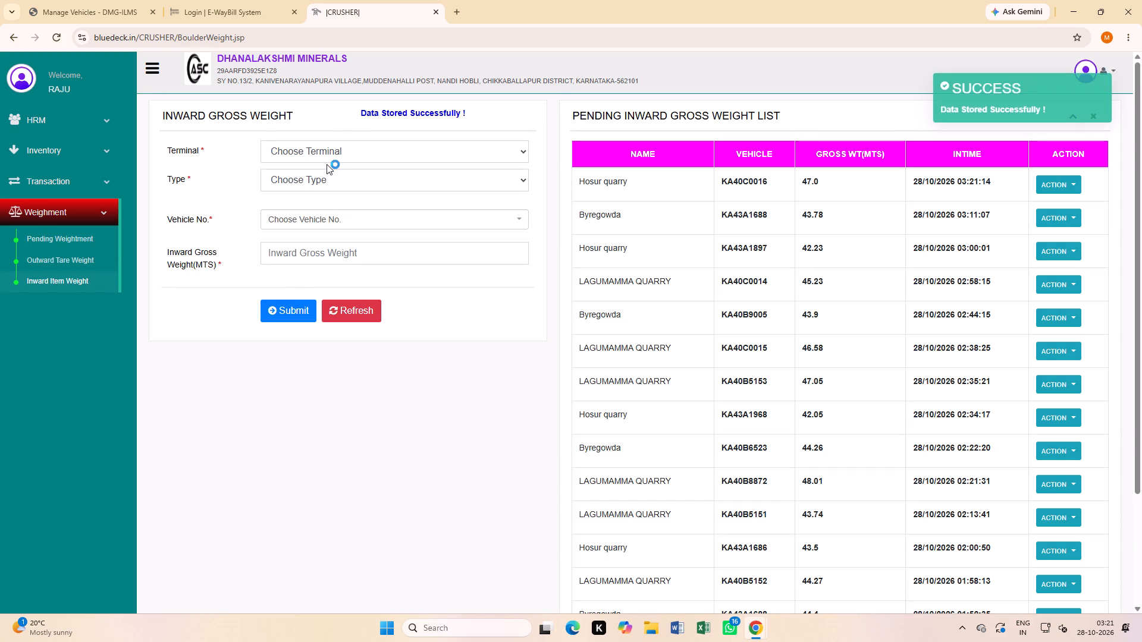
# Start another inward gross weight entry with terminal WEIGH1, type Vendor and vendor LAGUMAMMA QUARRY.
pyautogui.click(335, 152)
pyautogui.doubleClick(331, 182)
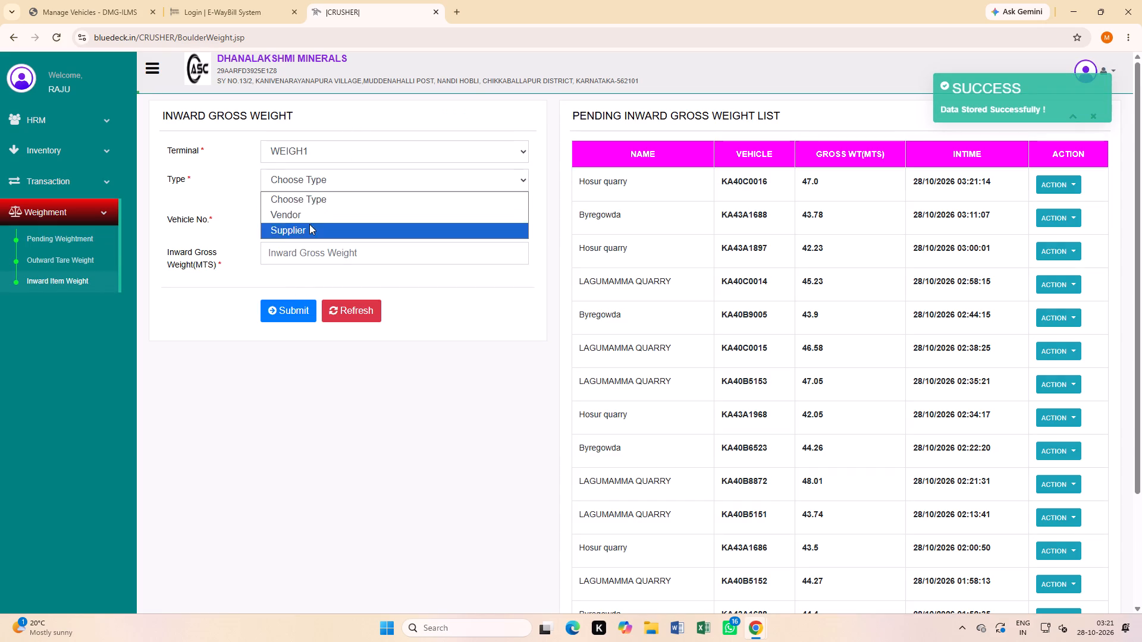
pyautogui.doubleClick(309, 213)
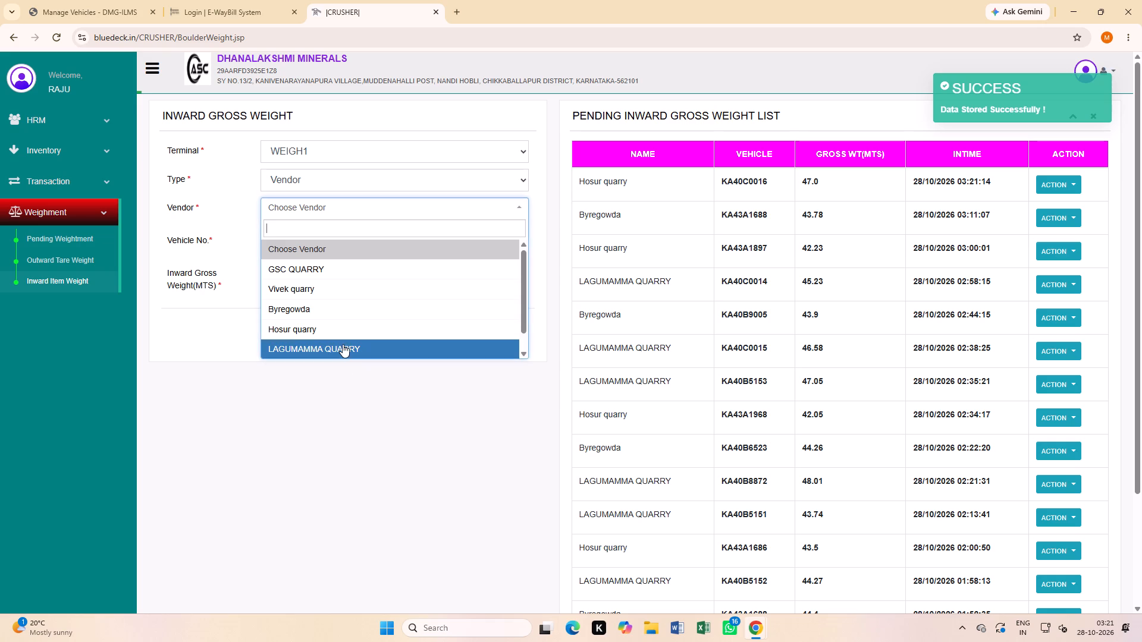
pyautogui.click(343, 344)
pyautogui.click(358, 233)
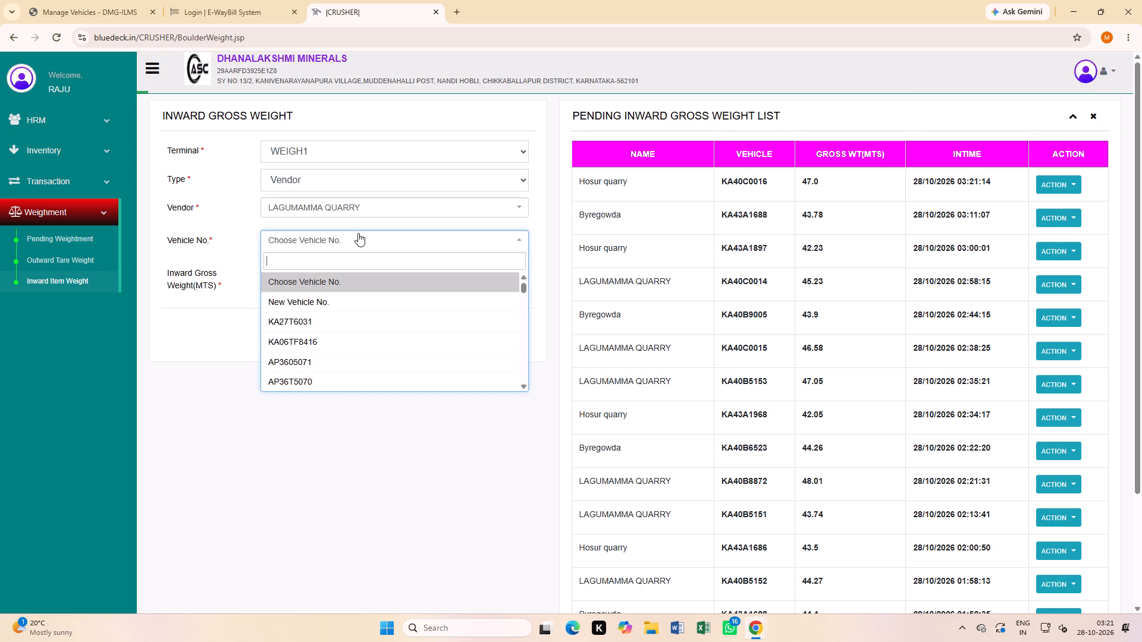
pyautogui.press('5')
pyautogui.press('1')
pyautogui.press('5')
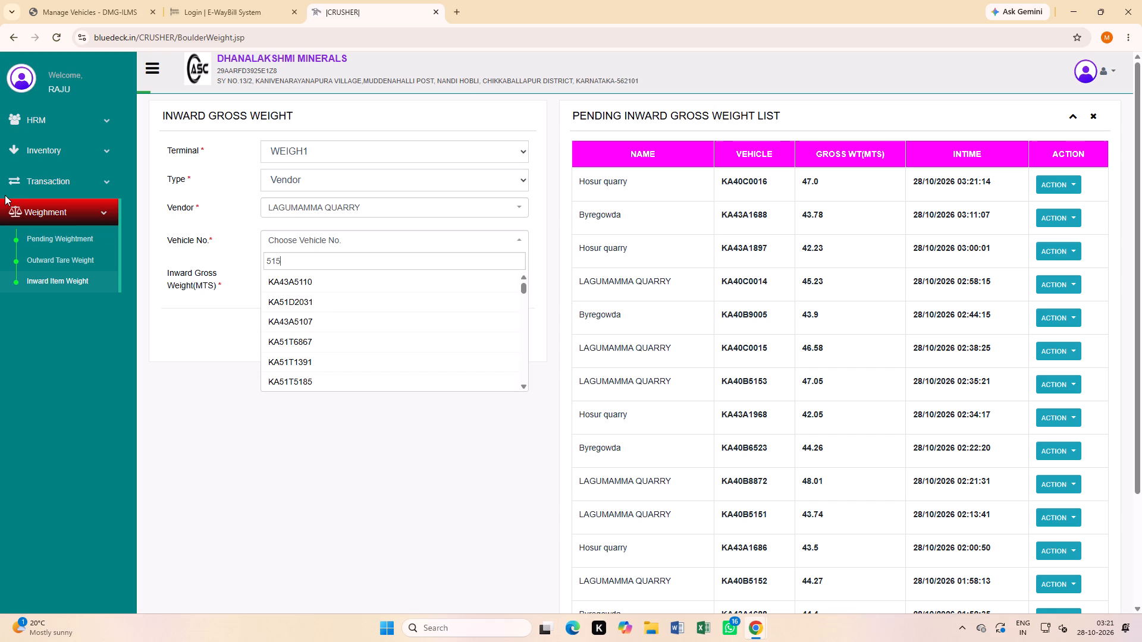
pyautogui.press('2')
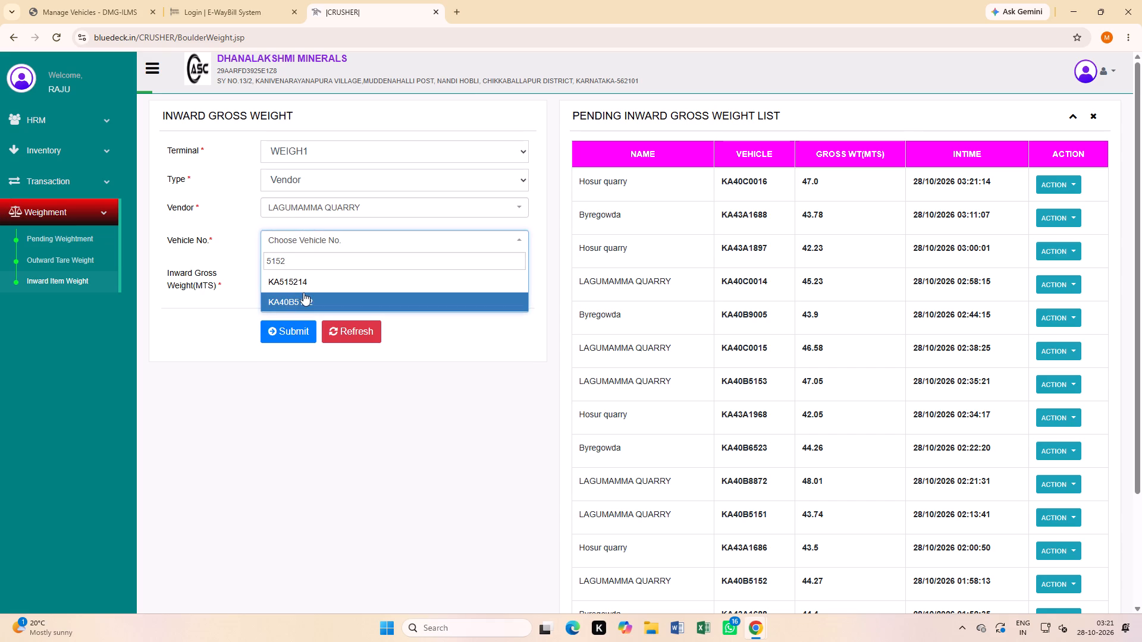
pyautogui.click(303, 292)
pyautogui.click(301, 269)
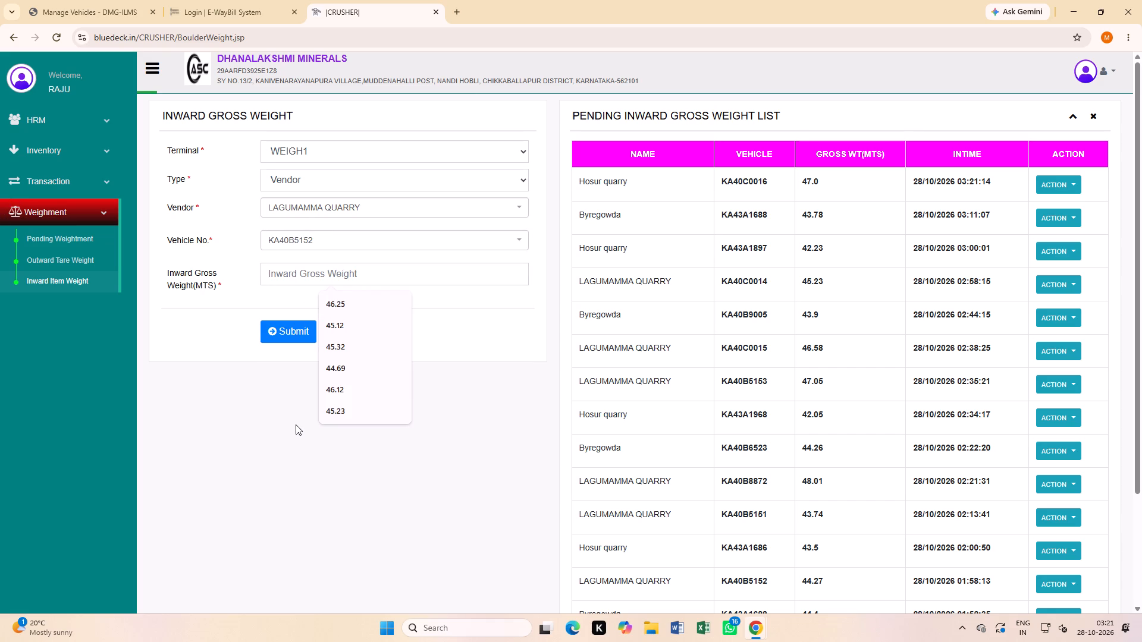
pyautogui.press('4')
pyautogui.press('3')
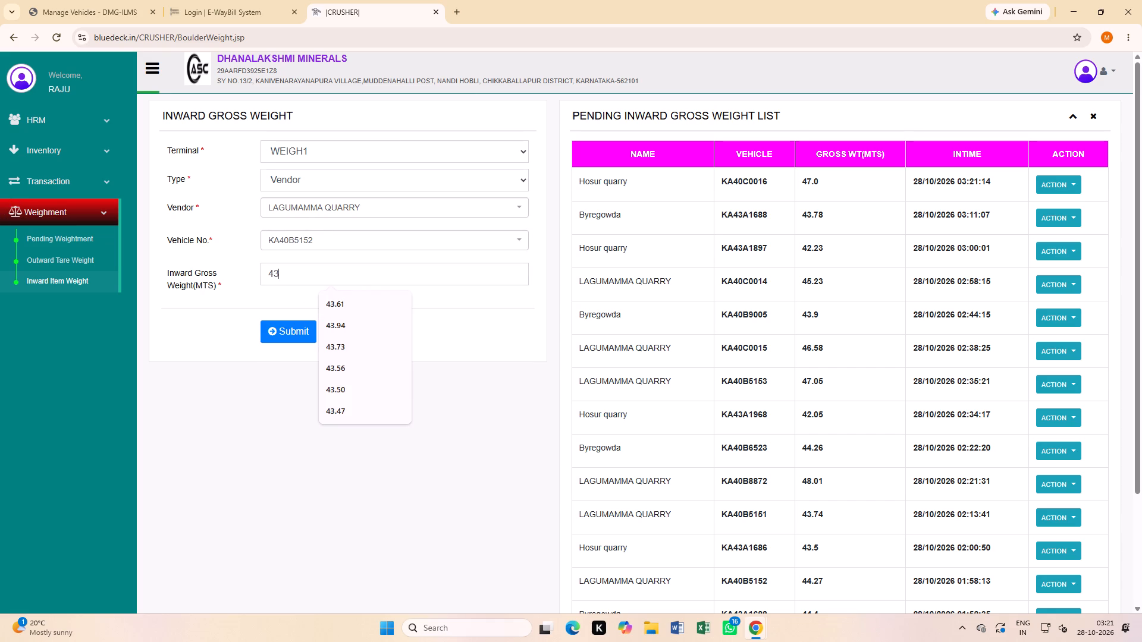
pyautogui.press('.')
pyautogui.press('2')
pyautogui.press('2')
pyautogui.press('Return')
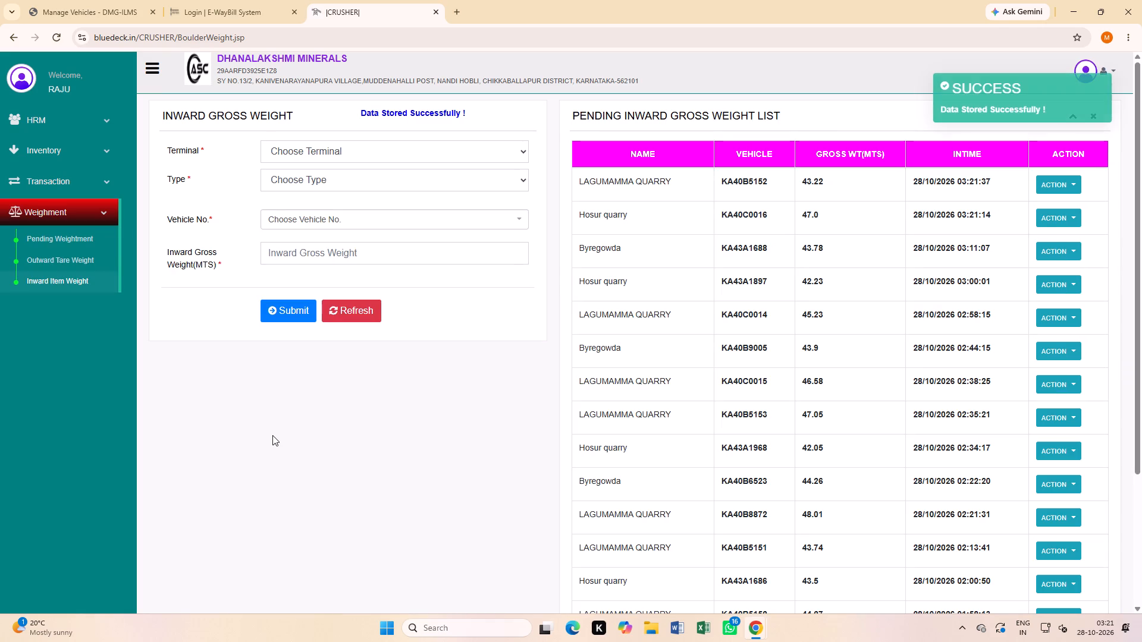
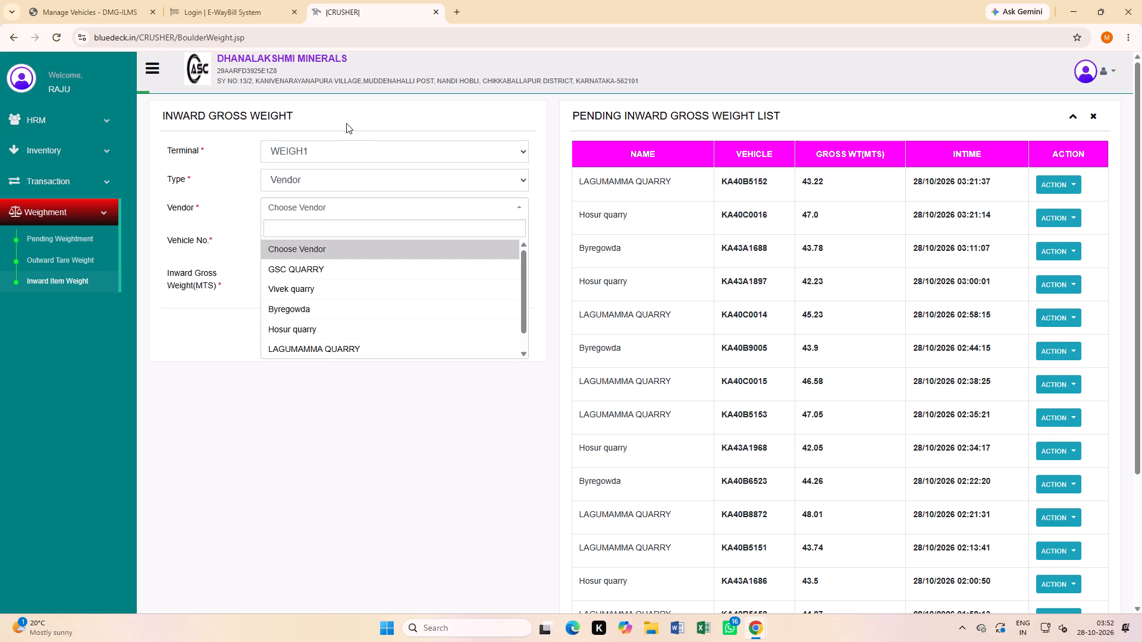
pyautogui.click(362, 326)
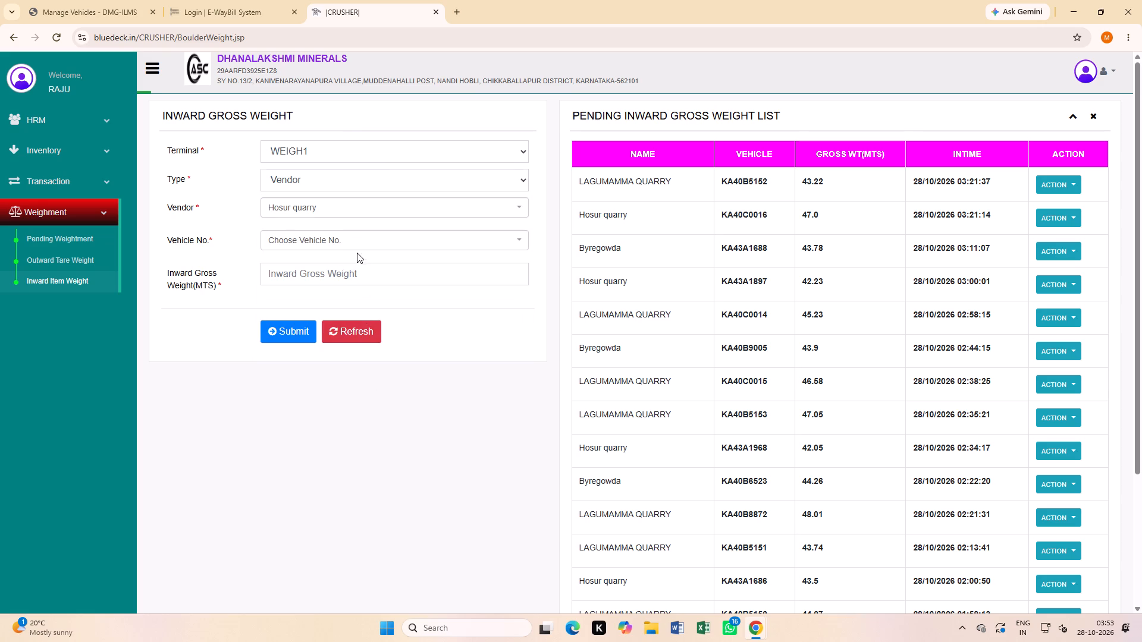
pyautogui.click(350, 230)
pyautogui.write('16')
pyautogui.write('86')
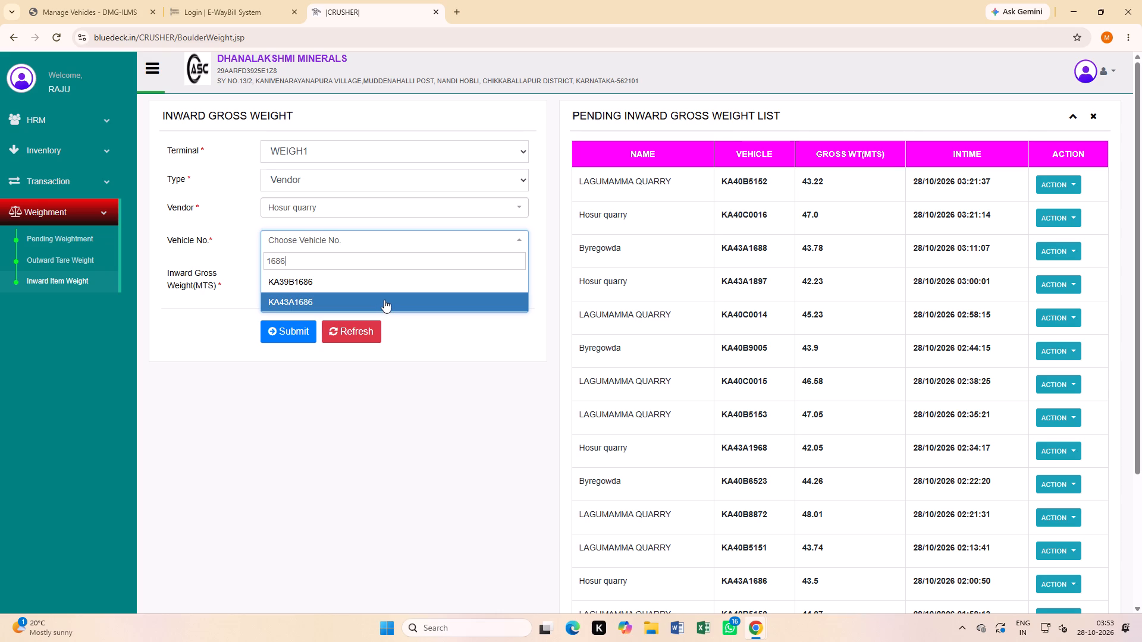
pyautogui.click(385, 300)
pyautogui.click(320, 281)
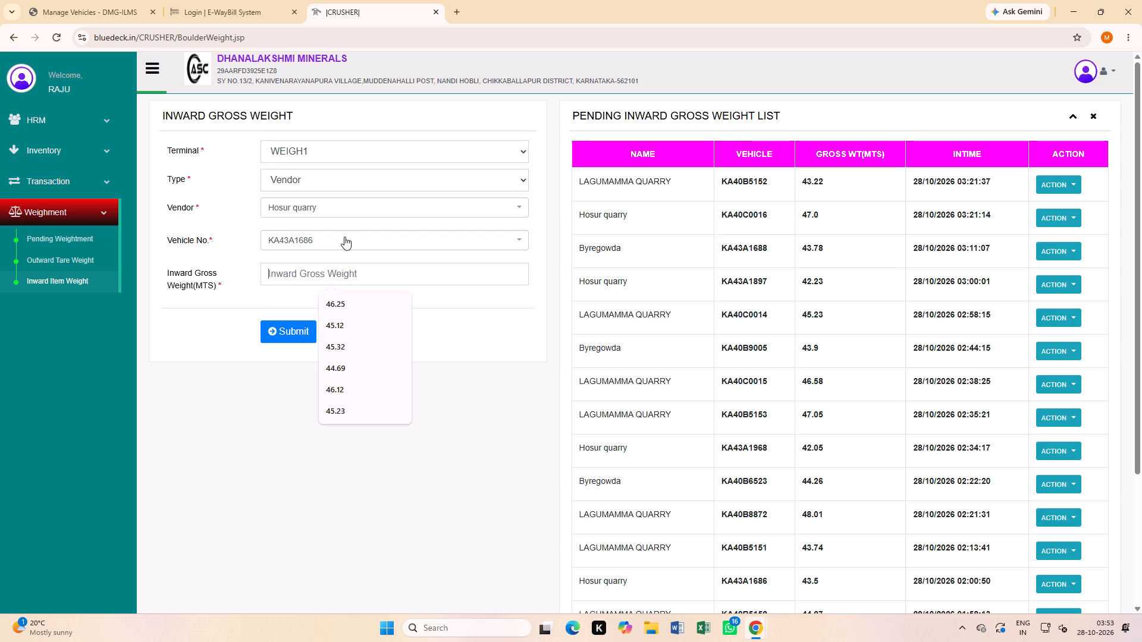
pyautogui.press('4')
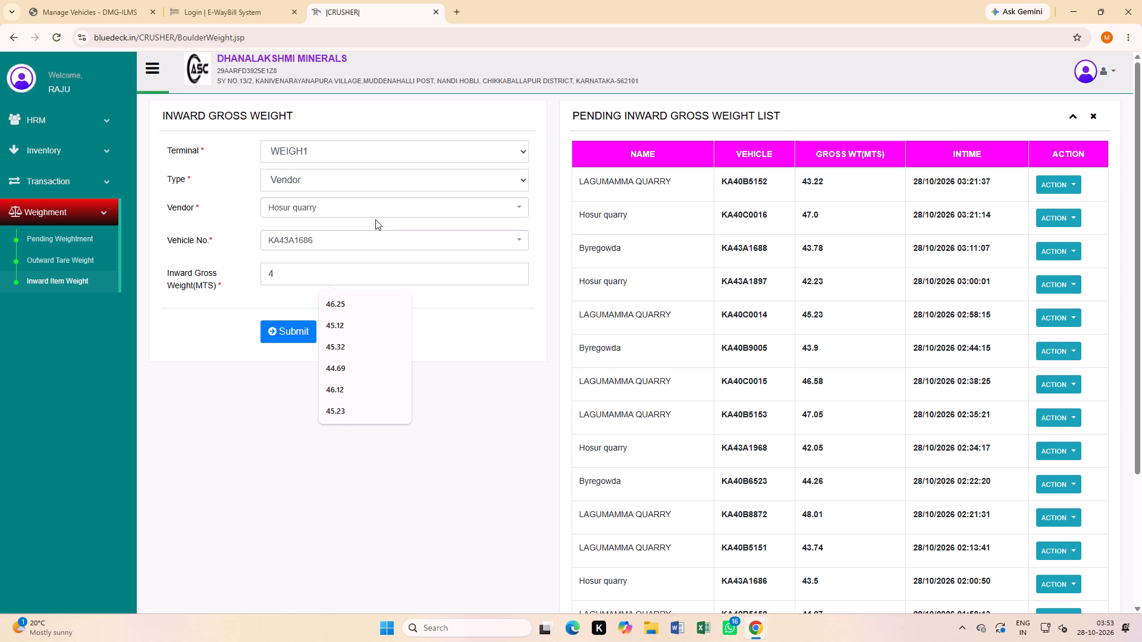
pyautogui.write('3.23')
pyautogui.press('Return')
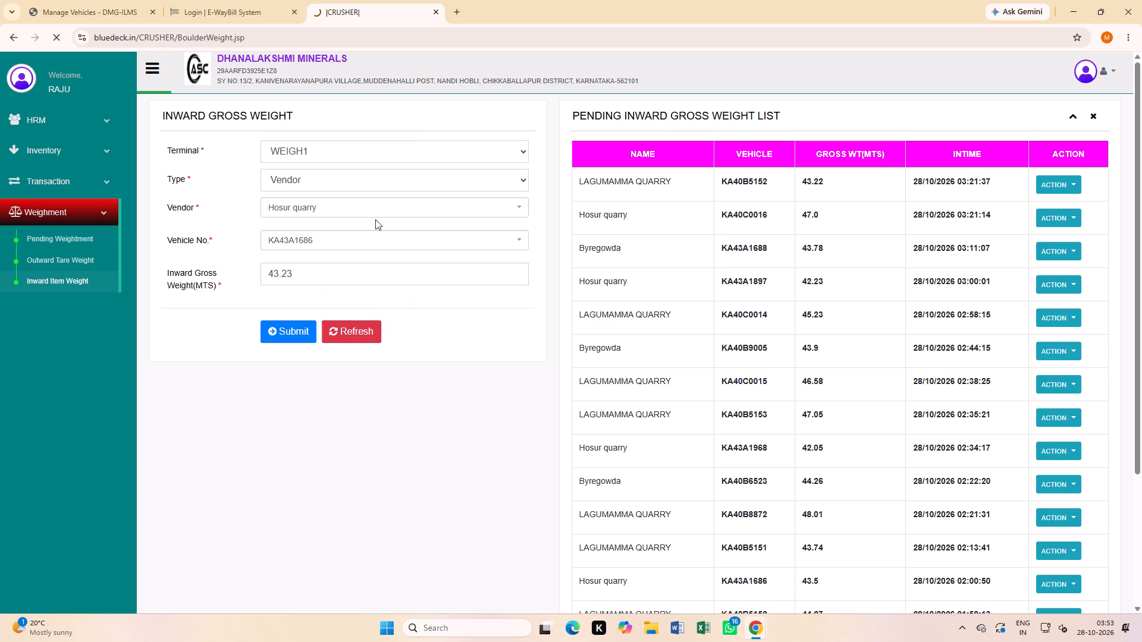
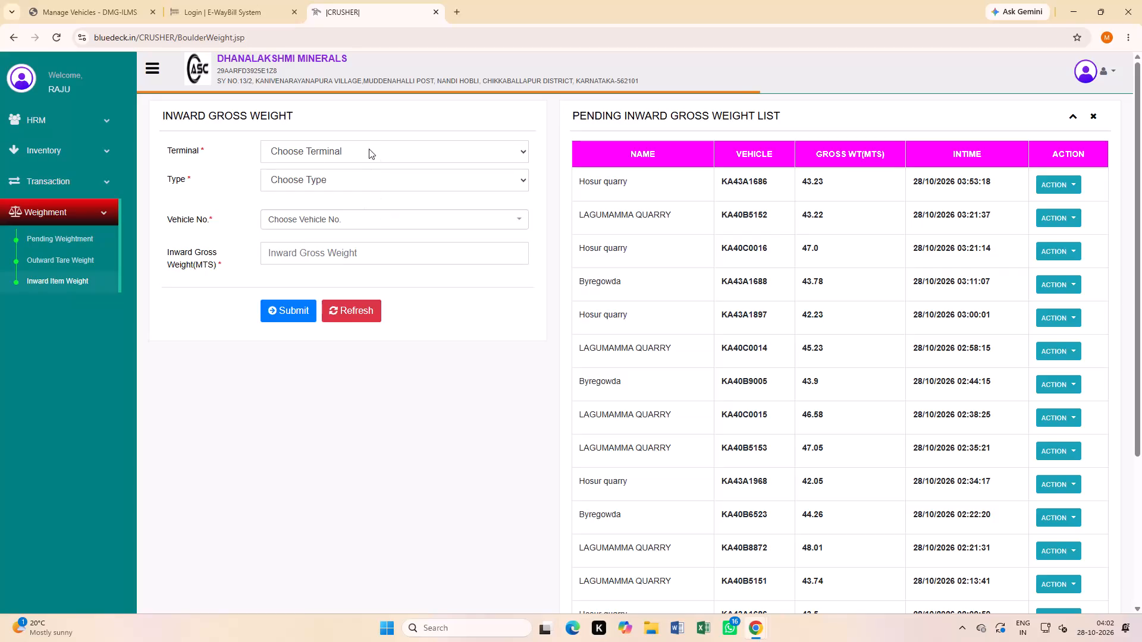
pyautogui.doubleClick(351, 182)
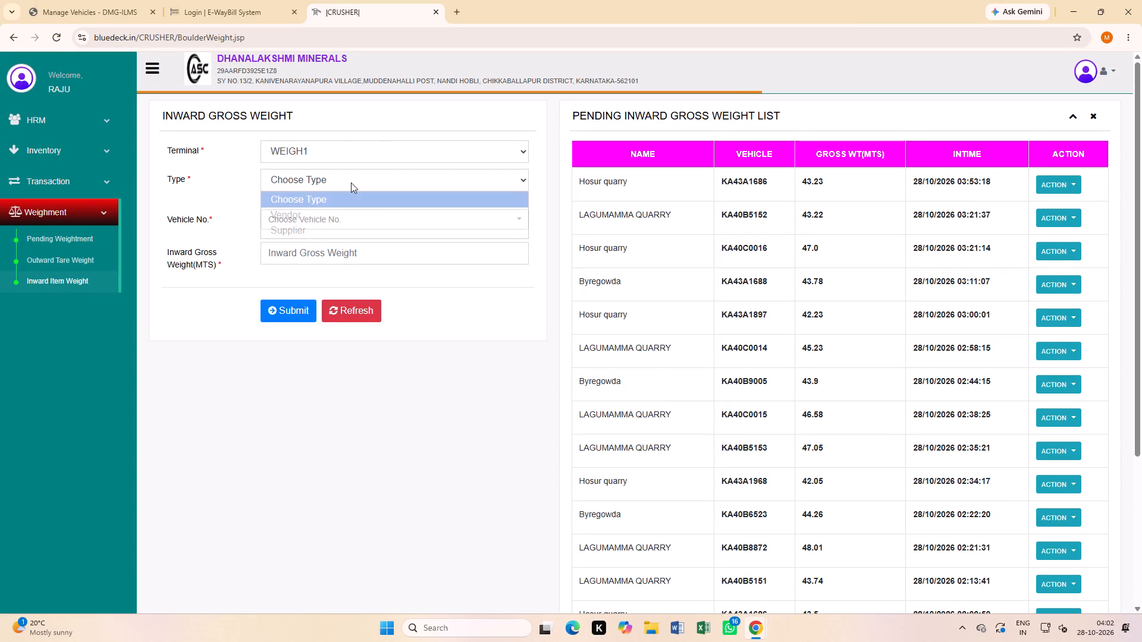
pyautogui.doubleClick(344, 212)
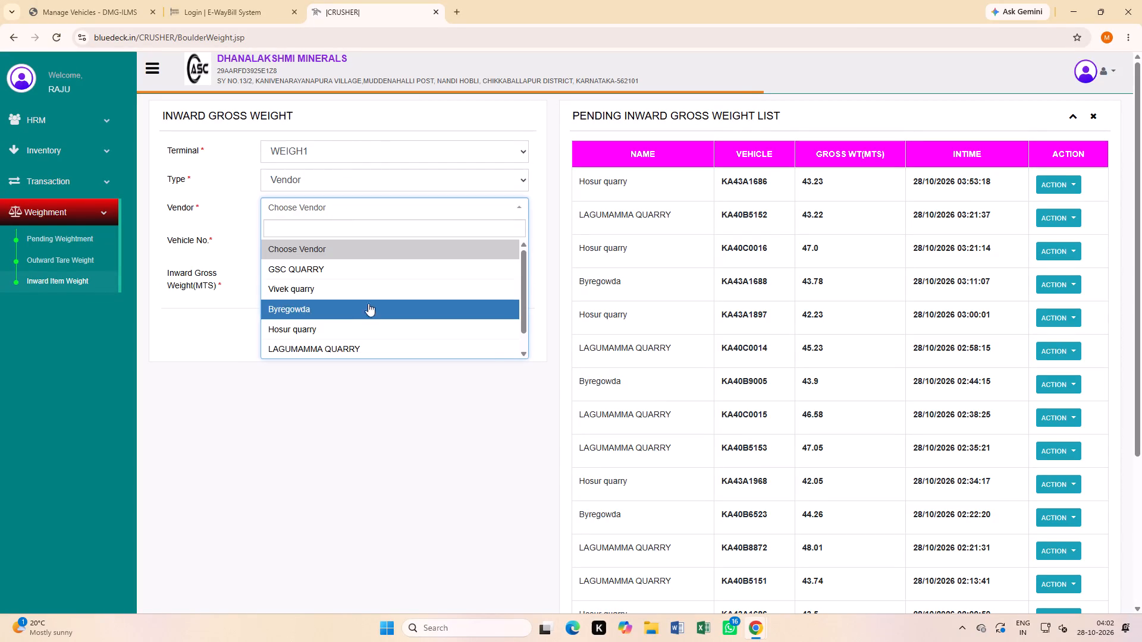
pyautogui.click(377, 342)
pyautogui.click(331, 229)
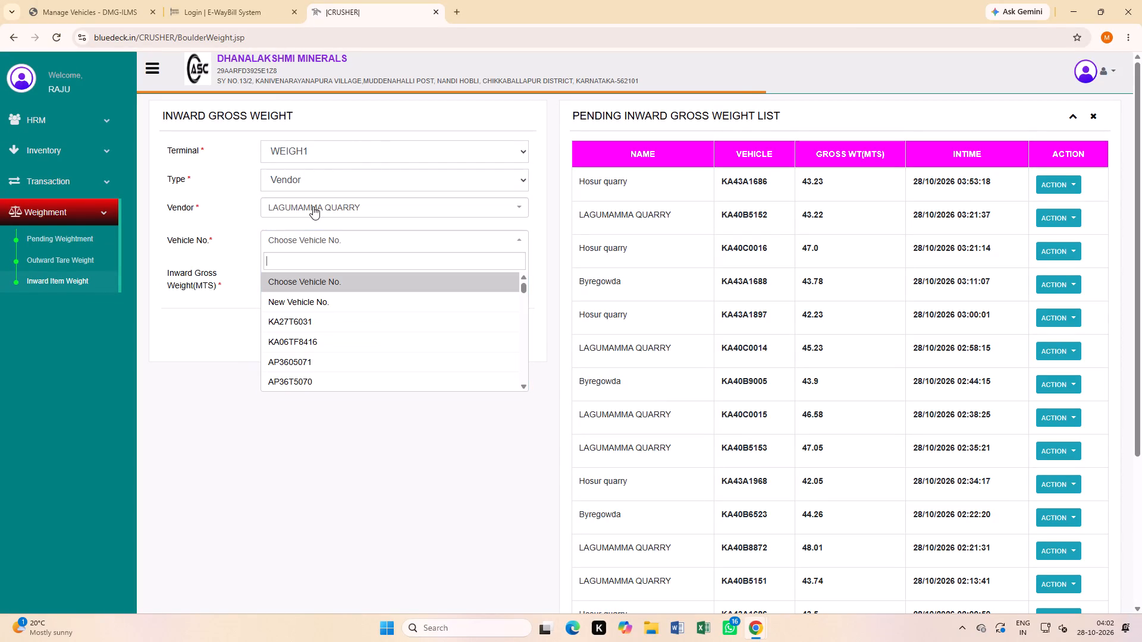
pyautogui.write('5151')
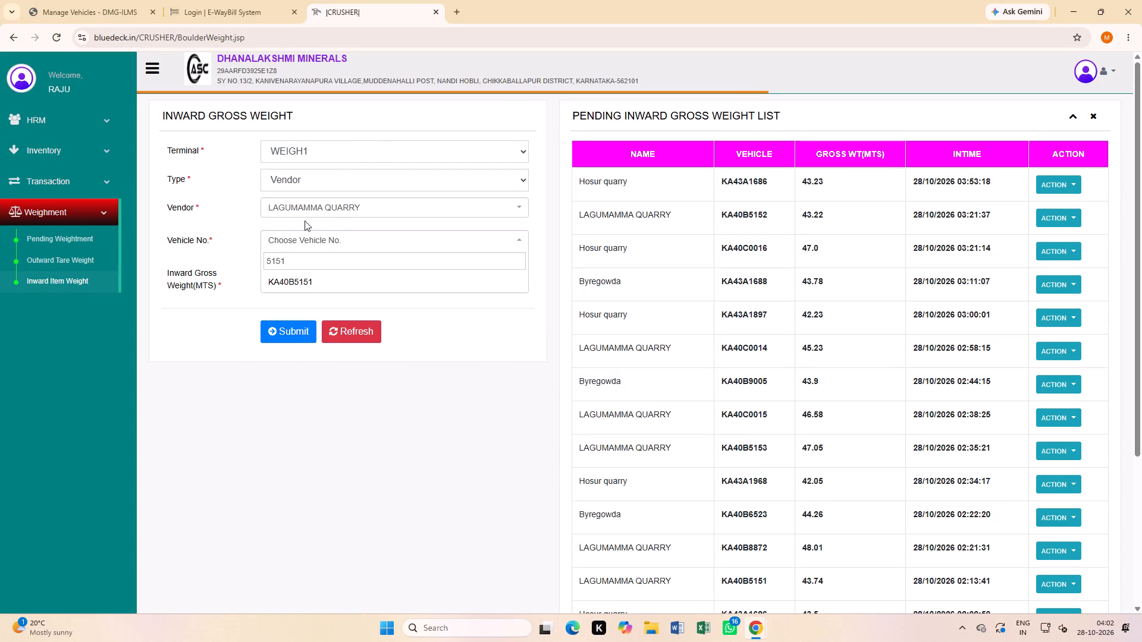
pyautogui.click(326, 280)
pyautogui.click(327, 275)
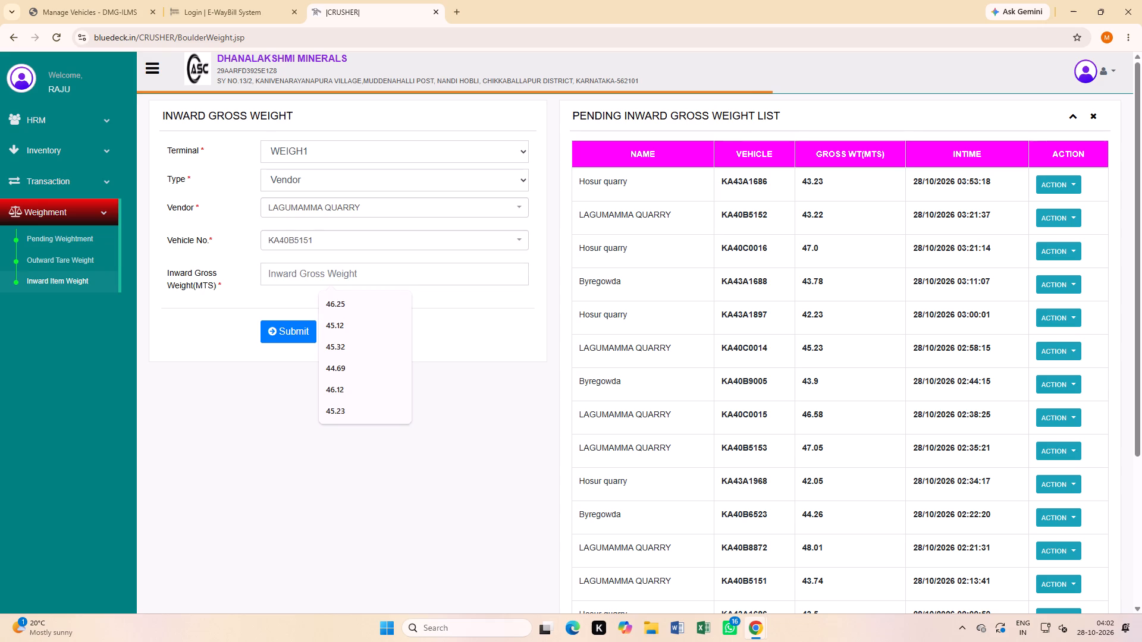
pyautogui.write('45')
pyautogui.press('.')
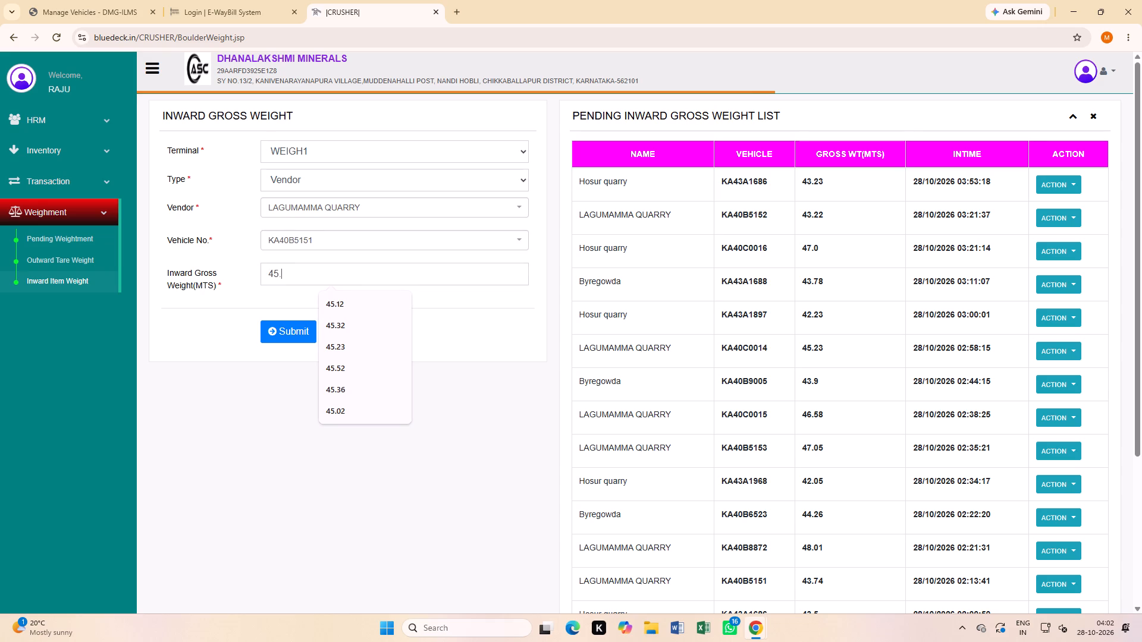
pyautogui.press('4')
pyautogui.press('8')
pyautogui.press('Return')
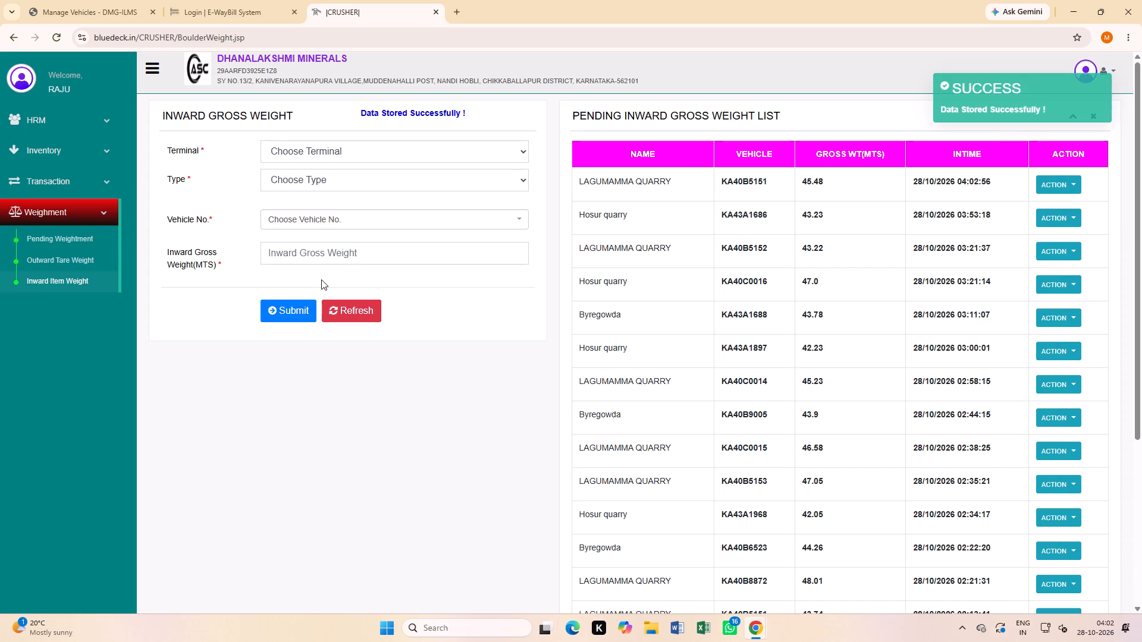
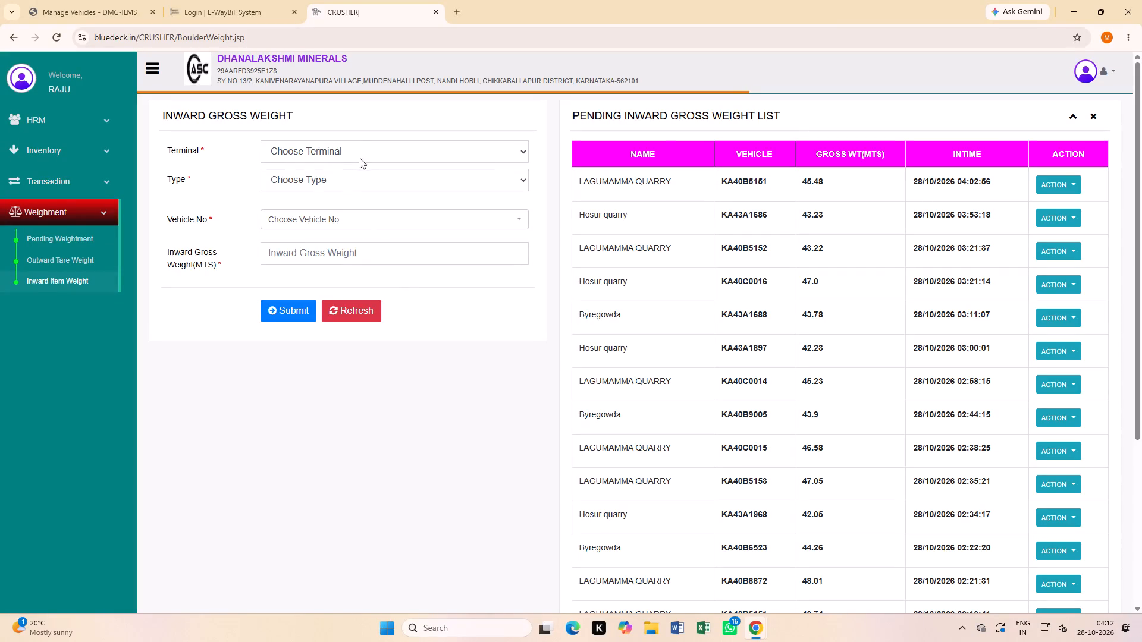
pyautogui.click(356, 151)
pyautogui.click(353, 185)
pyautogui.click(342, 185)
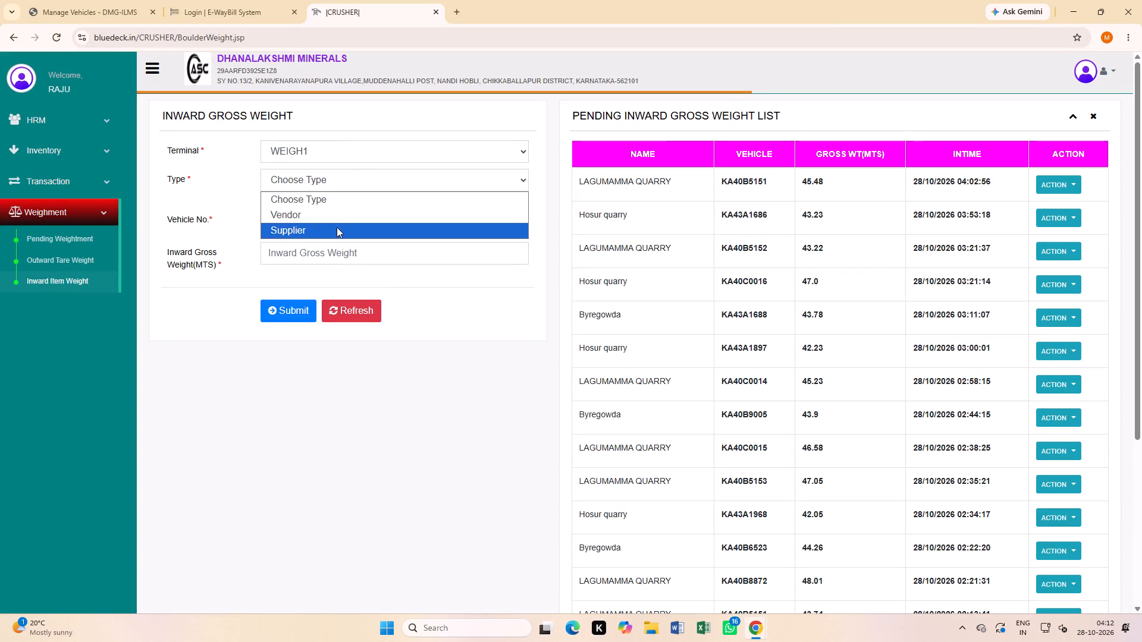
pyautogui.click(326, 213)
pyautogui.click(323, 203)
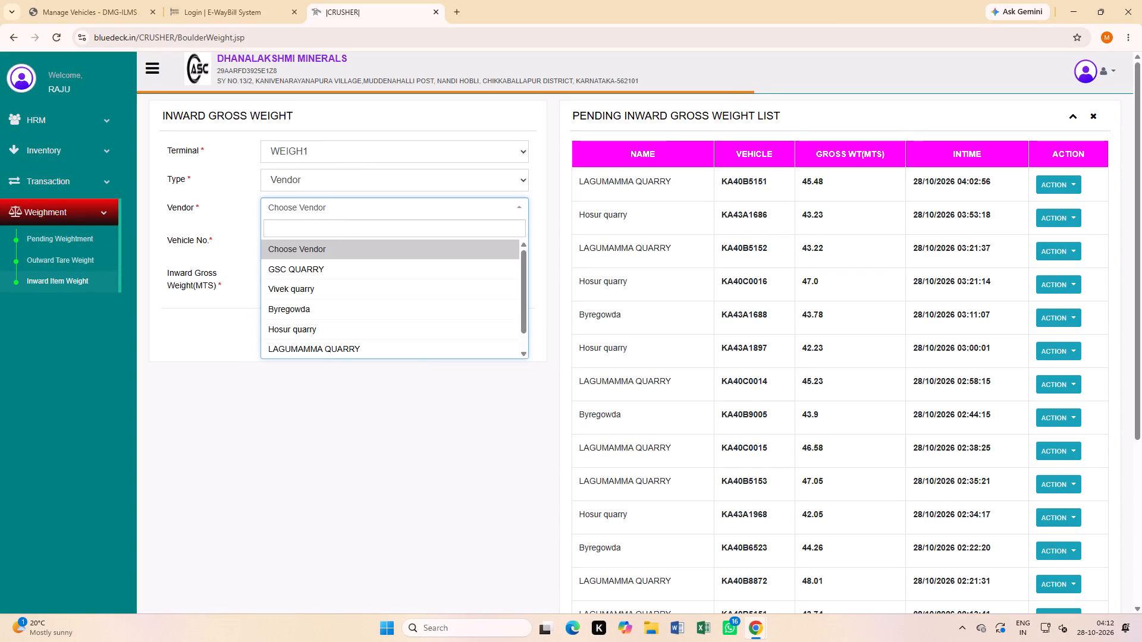
pyautogui.click(422, 353)
pyautogui.click(363, 231)
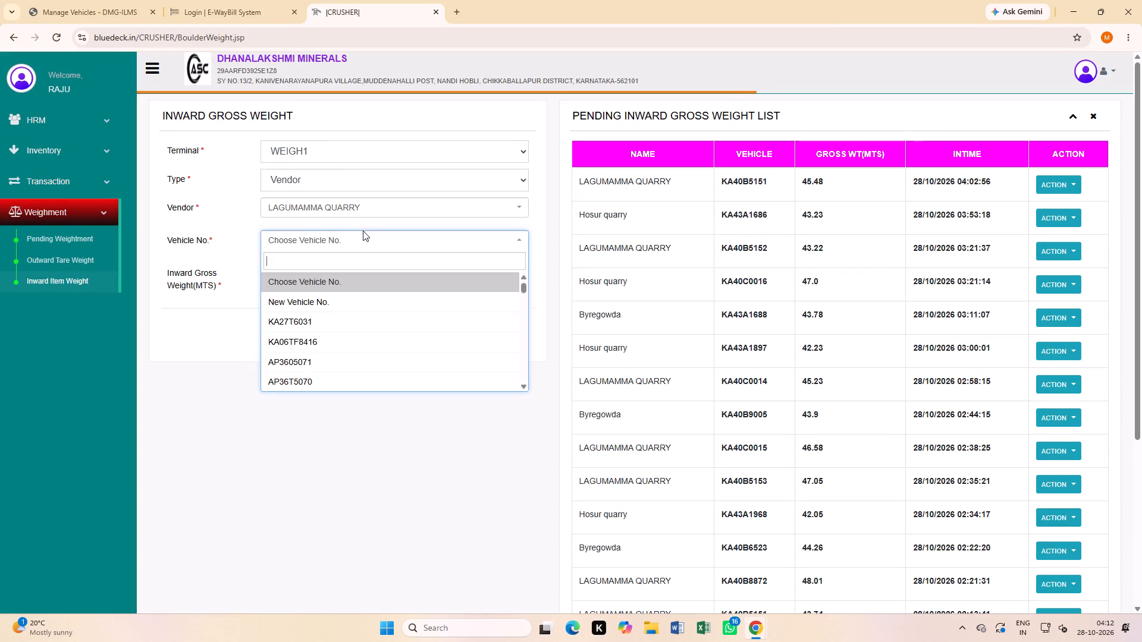
pyautogui.write('8872')
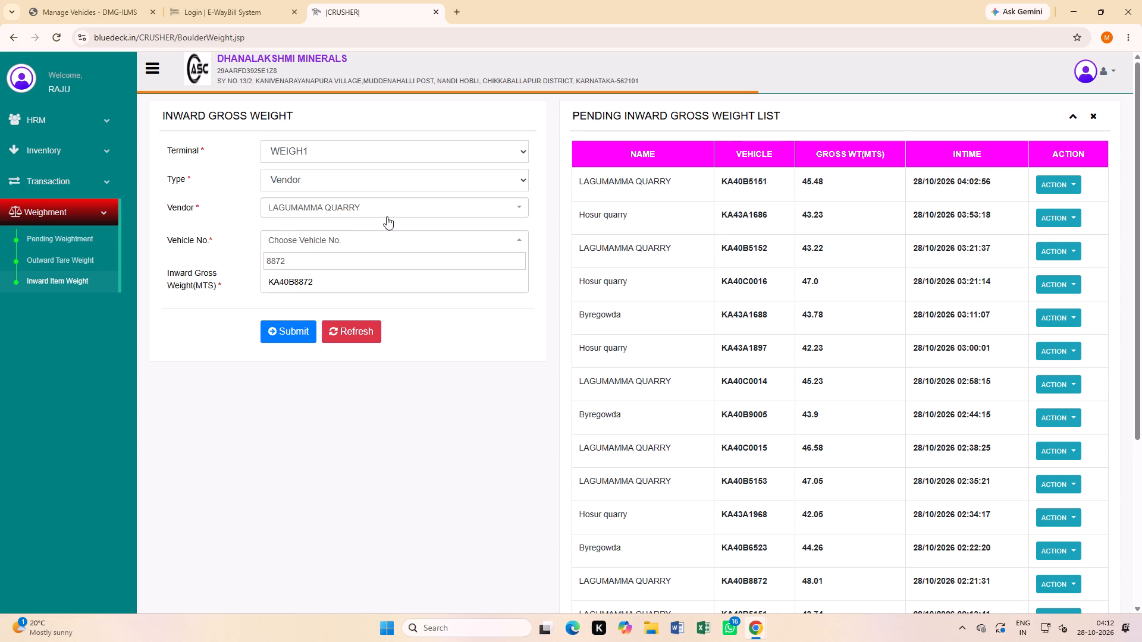
pyautogui.click(373, 275)
pyautogui.click(374, 273)
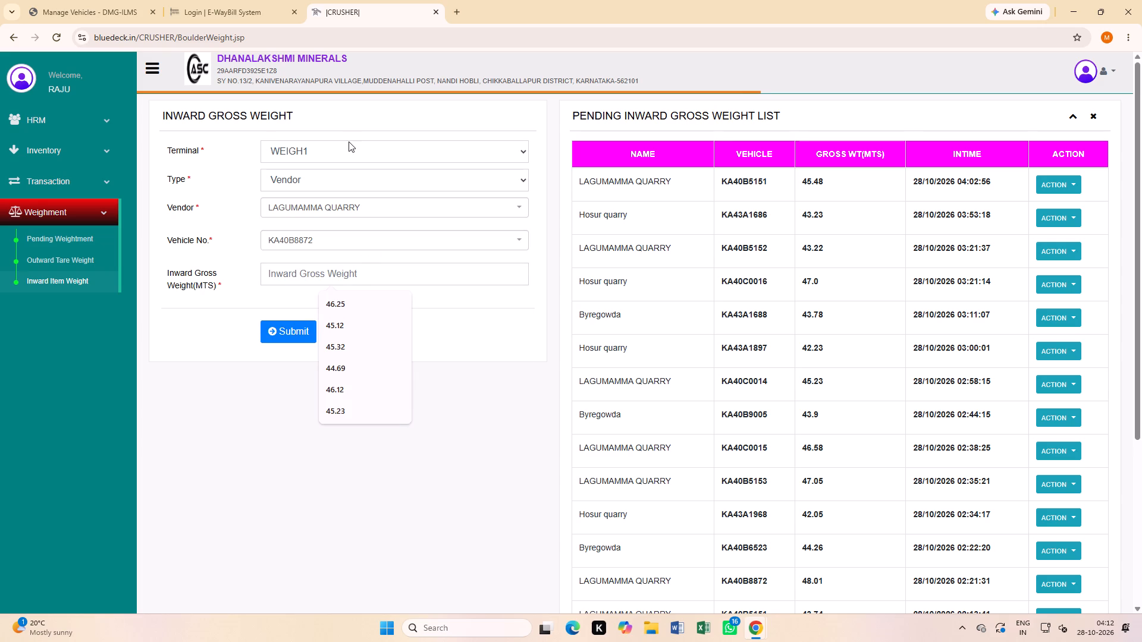
pyautogui.write('44.23')
pyautogui.press('Return')
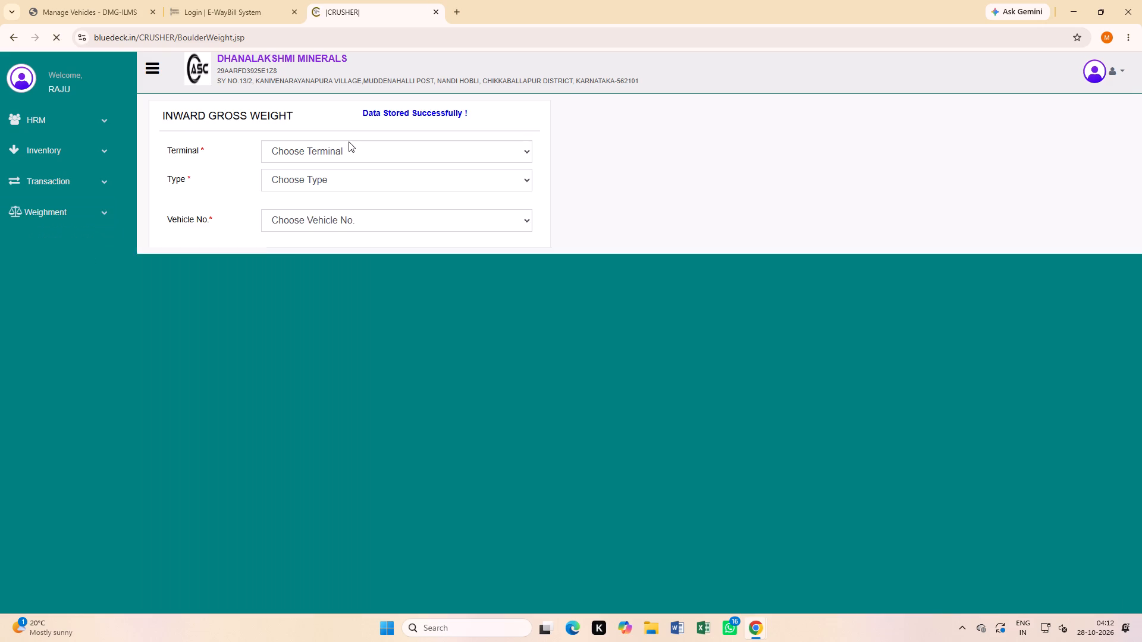
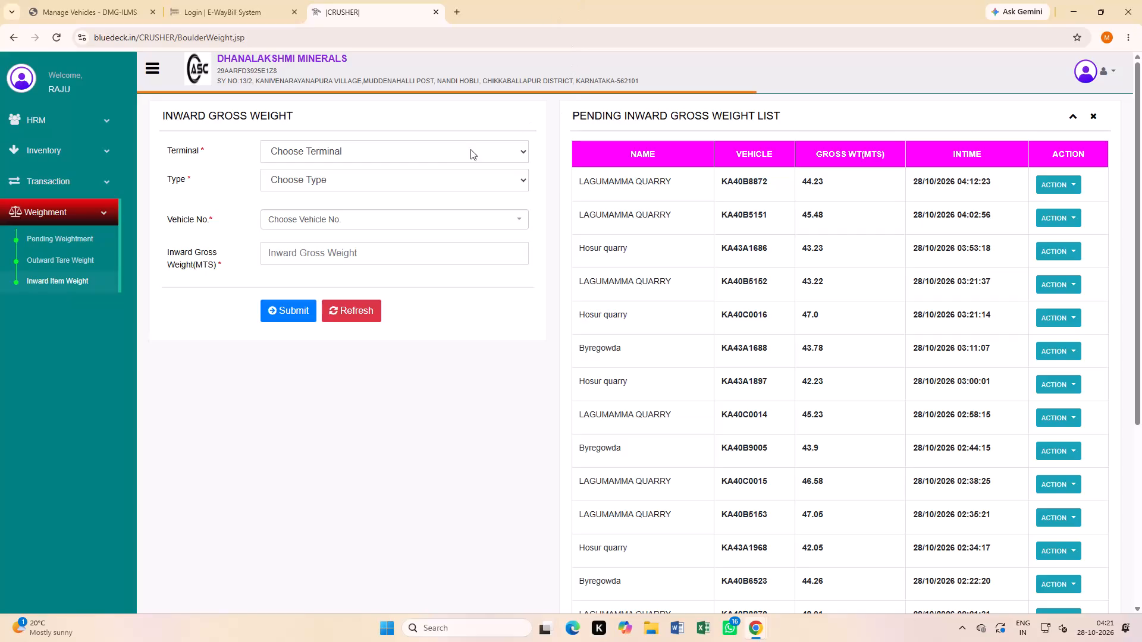
pyautogui.click(418, 161)
pyautogui.doubleClick(412, 189)
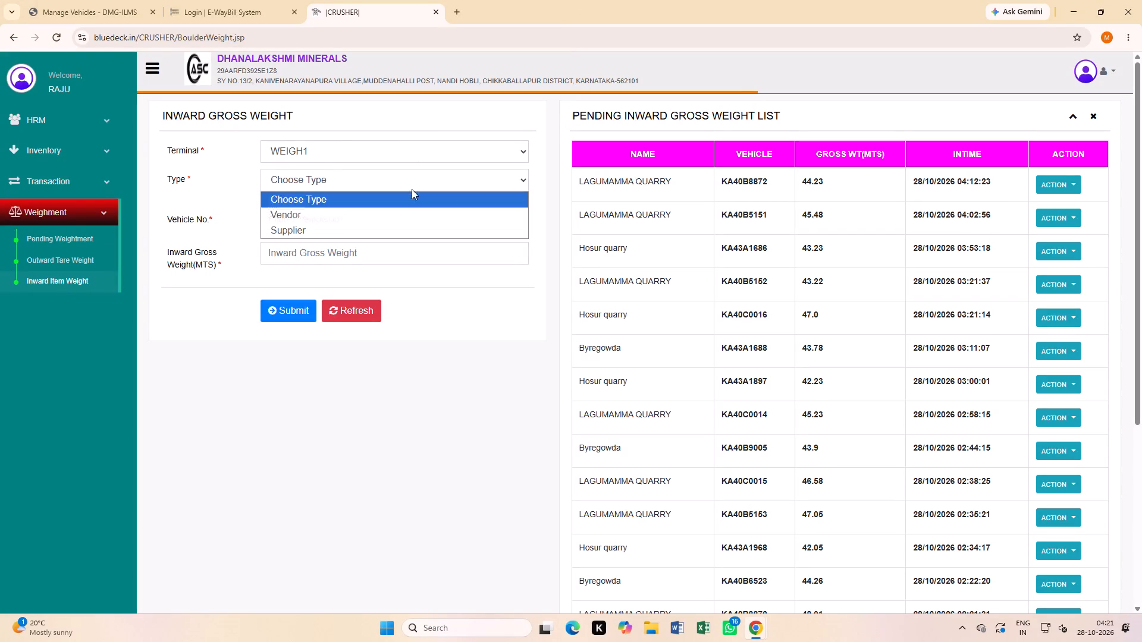
pyautogui.click(405, 214)
pyautogui.click(403, 210)
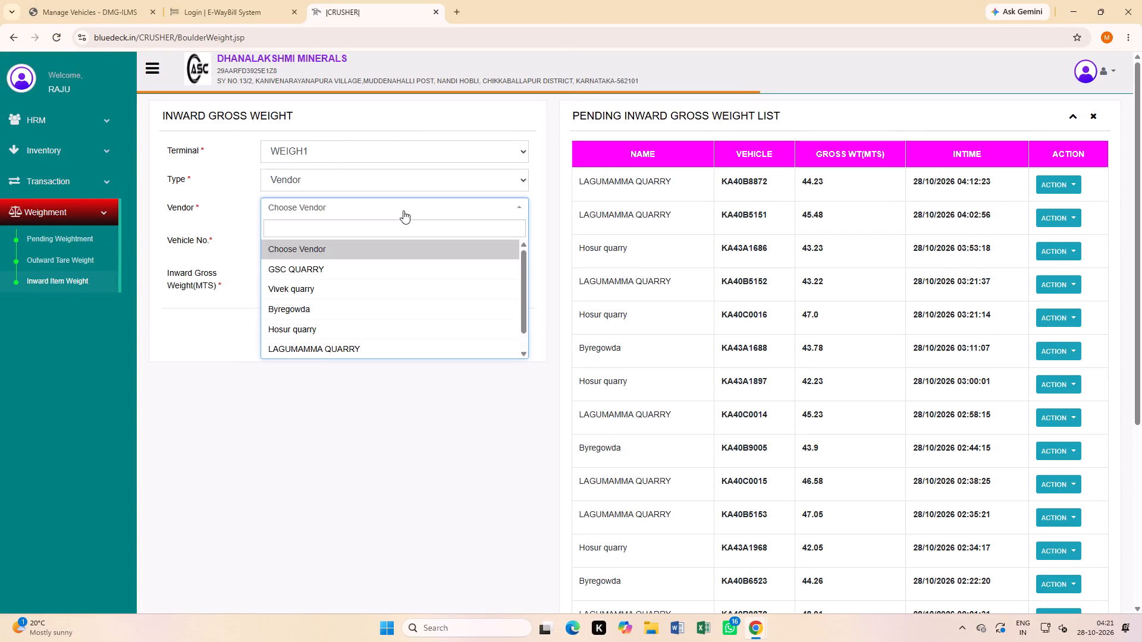
pyautogui.click(403, 302)
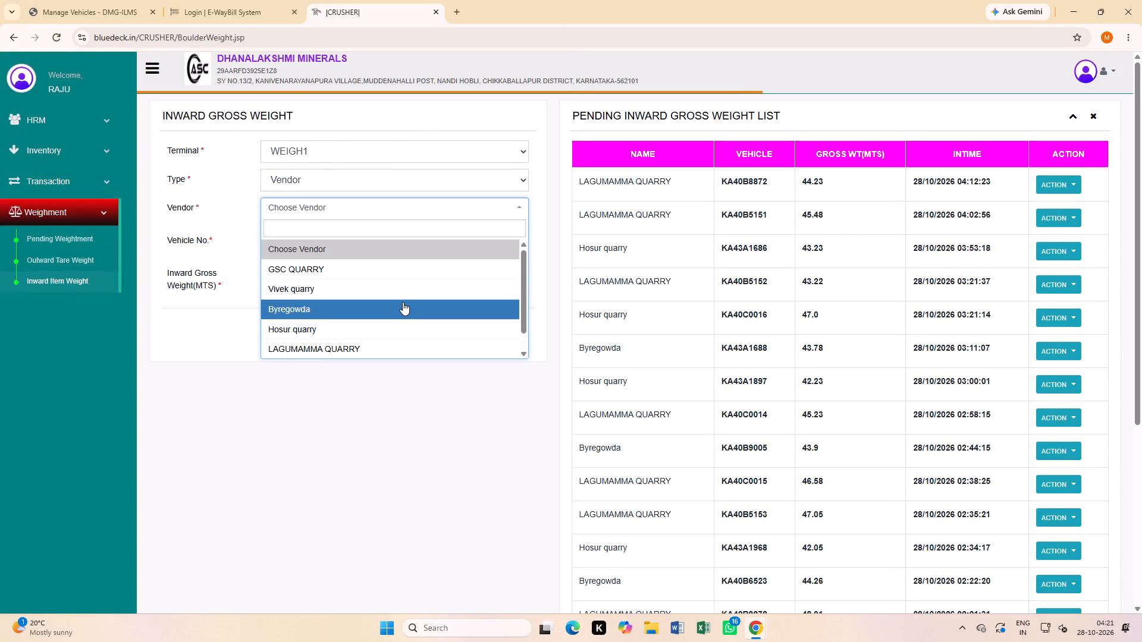
pyautogui.click(369, 238)
pyautogui.write('652')
pyautogui.press('3')
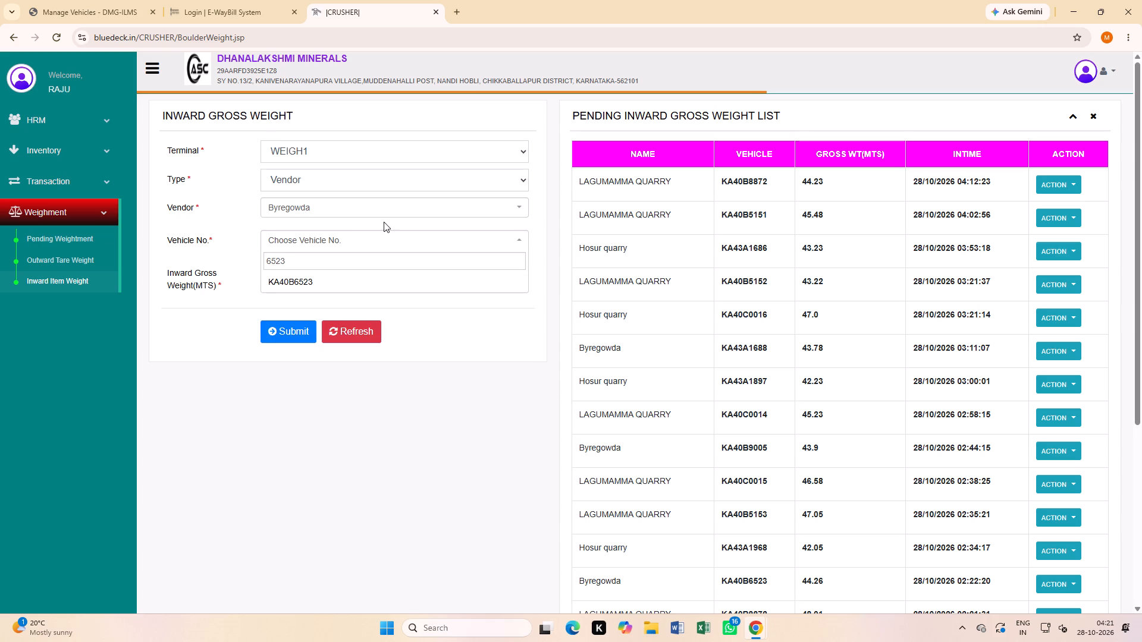
pyautogui.click(393, 279)
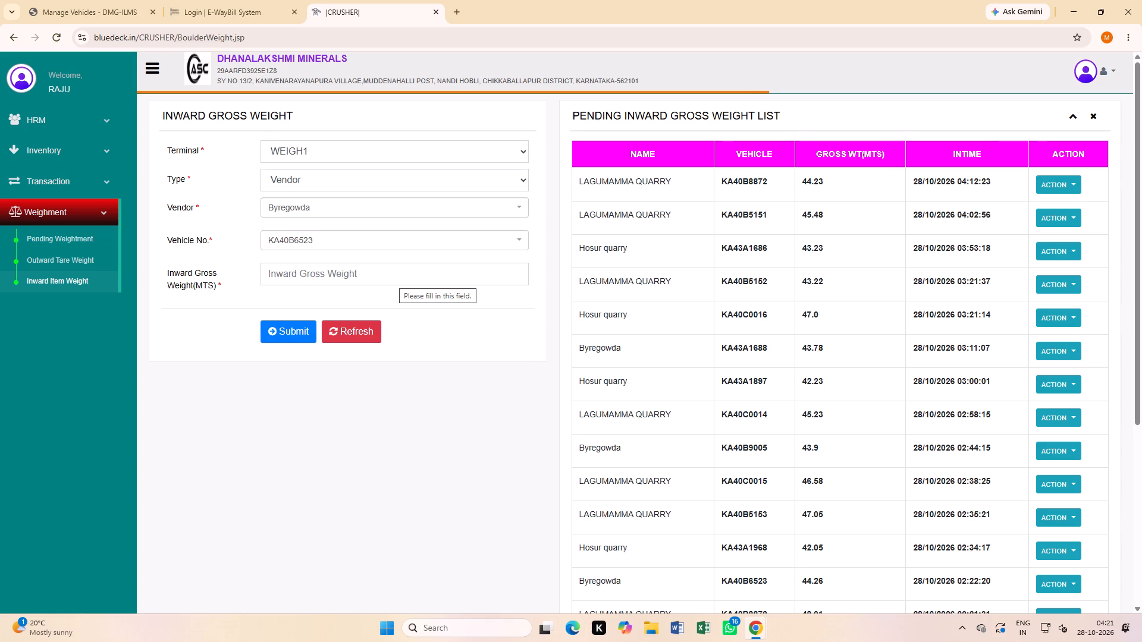
pyautogui.click(393, 279)
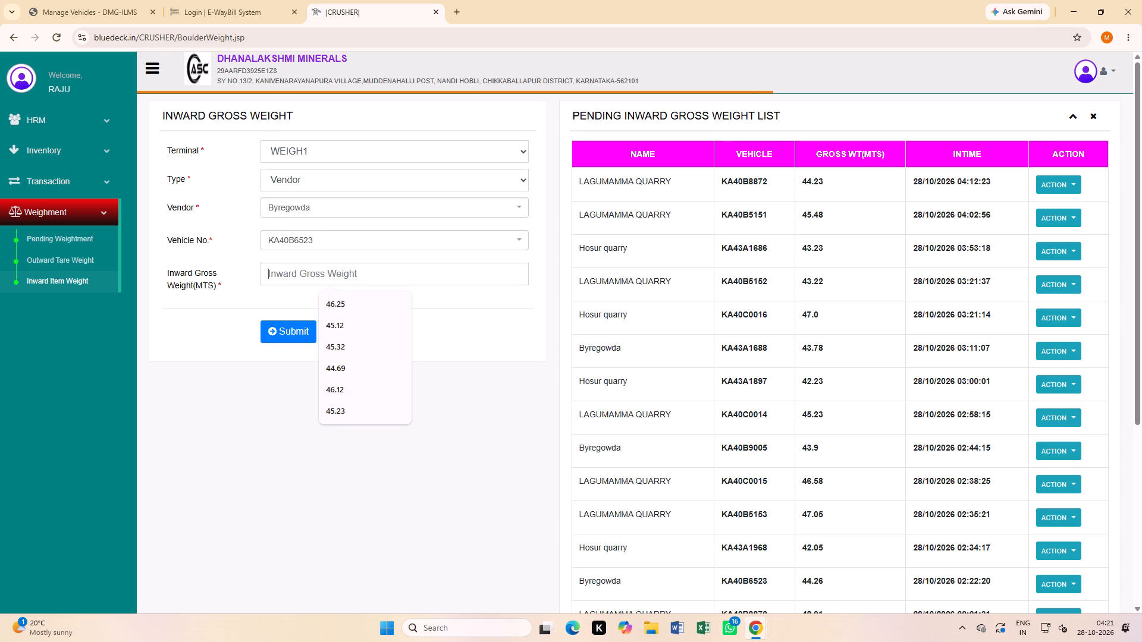
pyautogui.press('4')
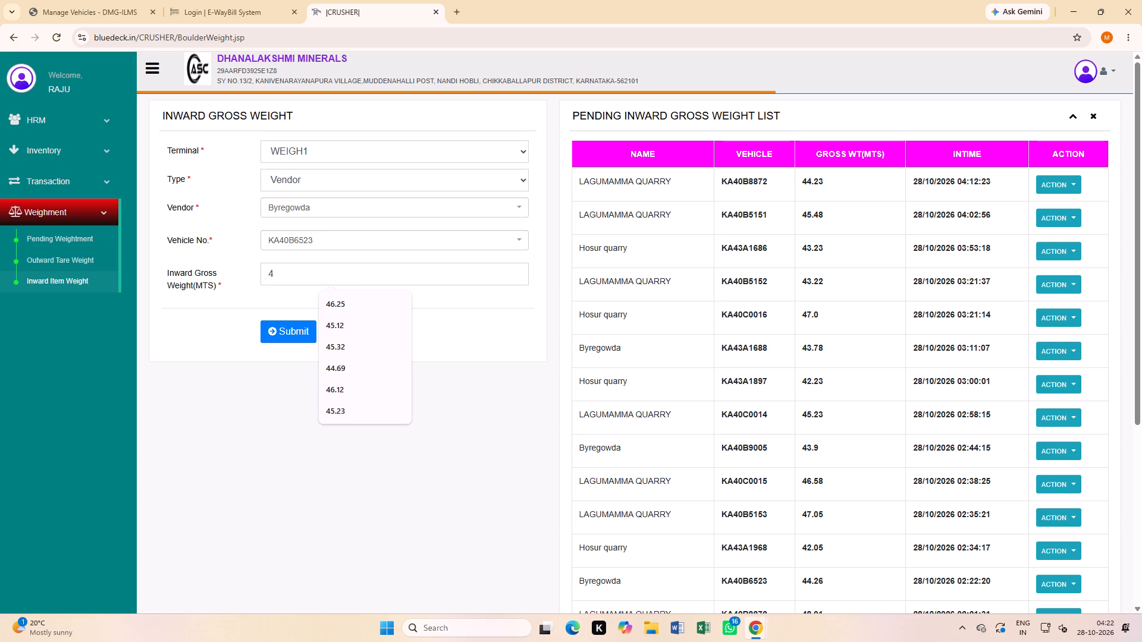
pyautogui.press('5')
pyautogui.press('.')
pyautogui.write('82')
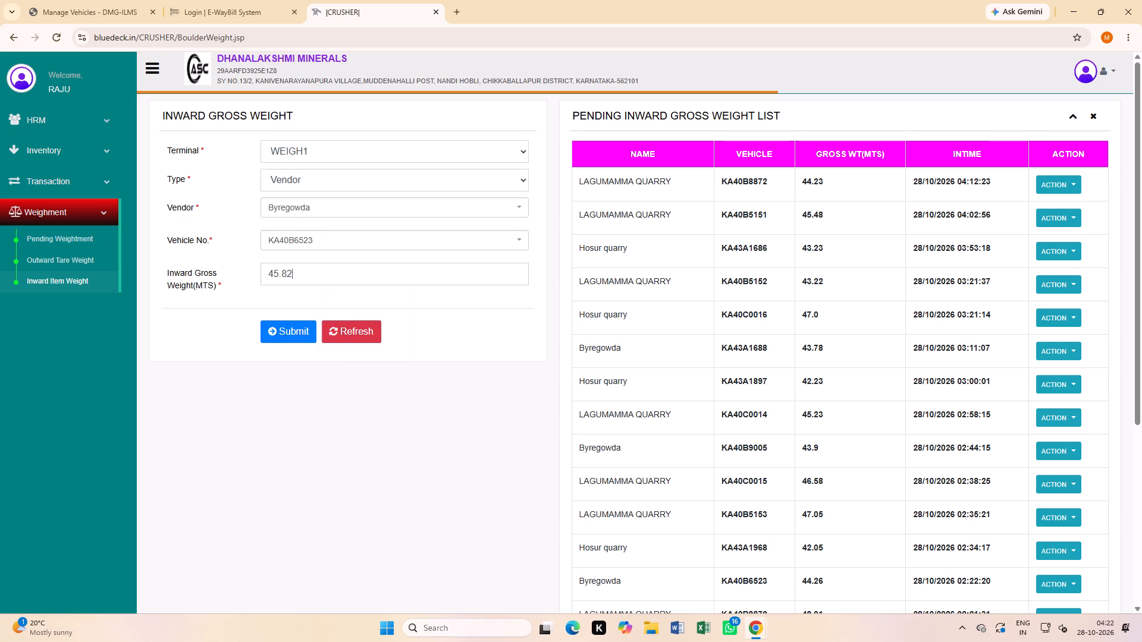
pyautogui.press('Return')
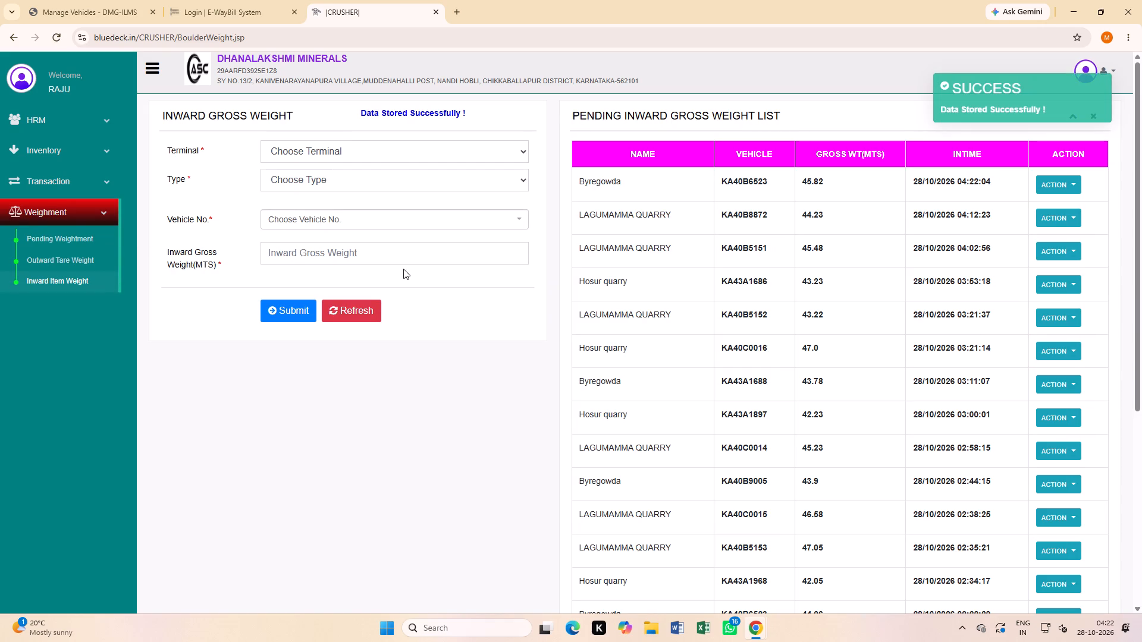
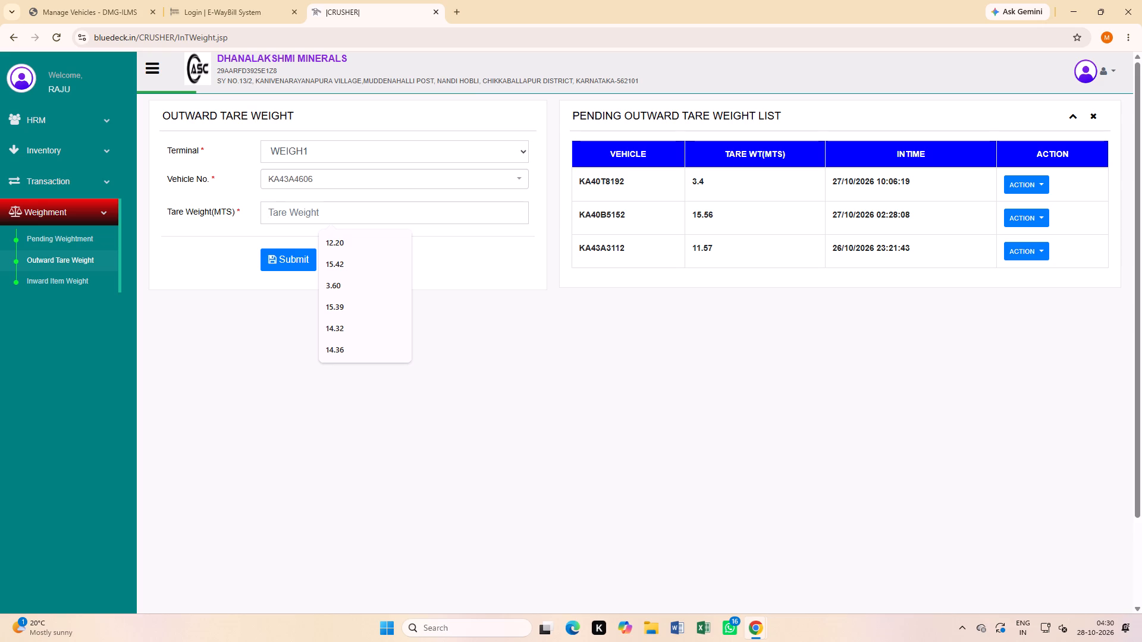
pyautogui.write('12')
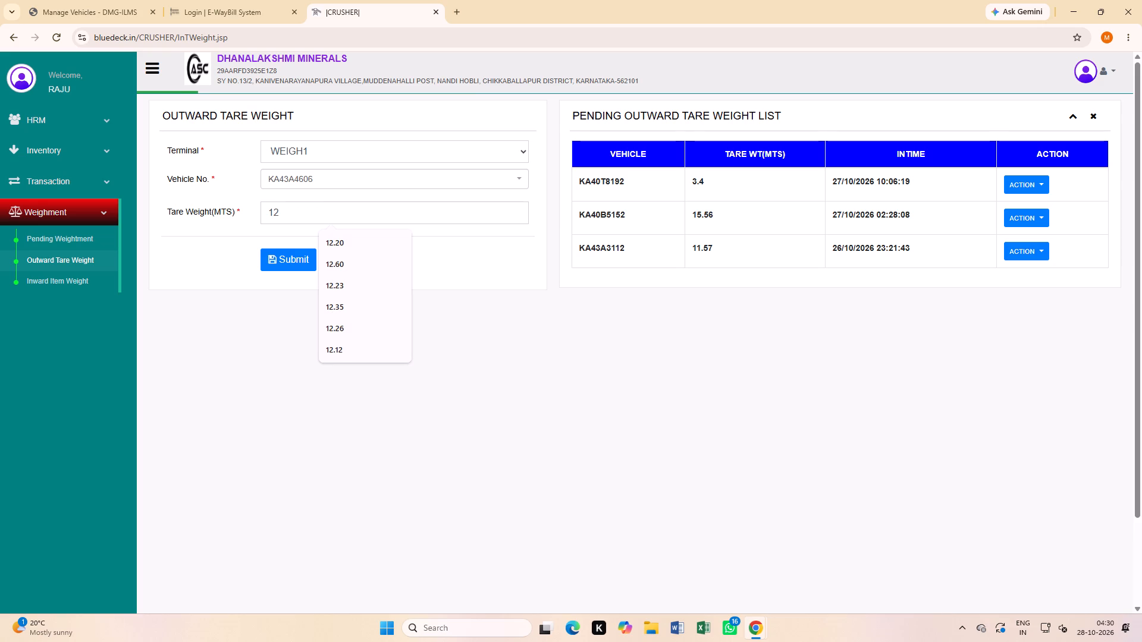
pyautogui.press('.')
pyautogui.scroll(1, 328, 256)
pyautogui.press('0')
pyautogui.press('2')
pyautogui.press('Return')
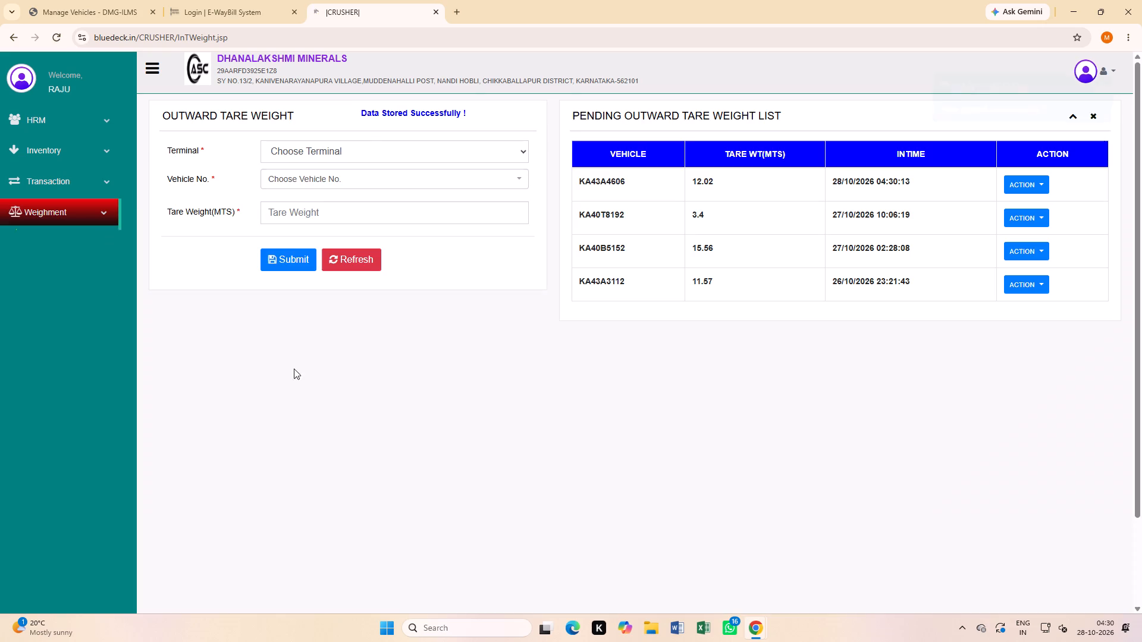
pyautogui.click(1024, 182)
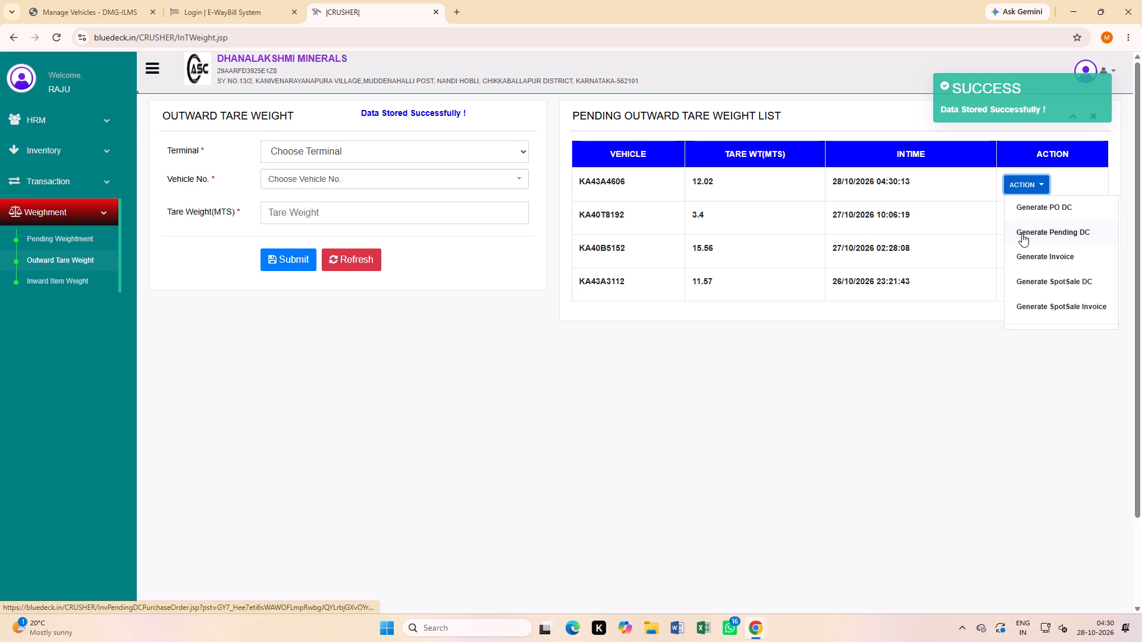
pyautogui.click(1031, 229)
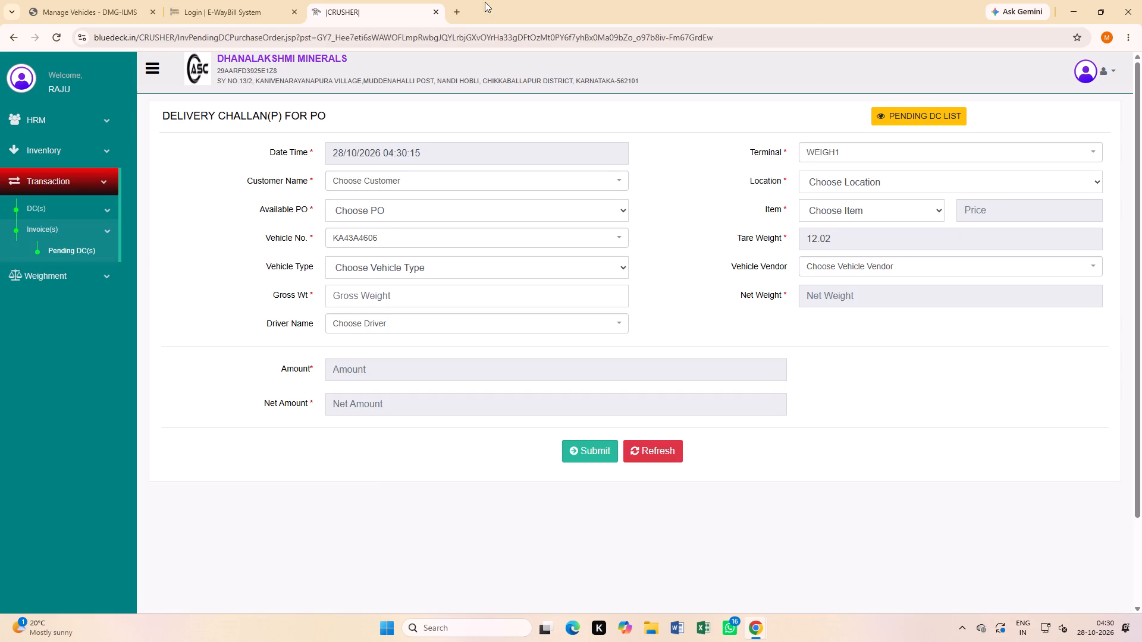
pyautogui.click(404, 178)
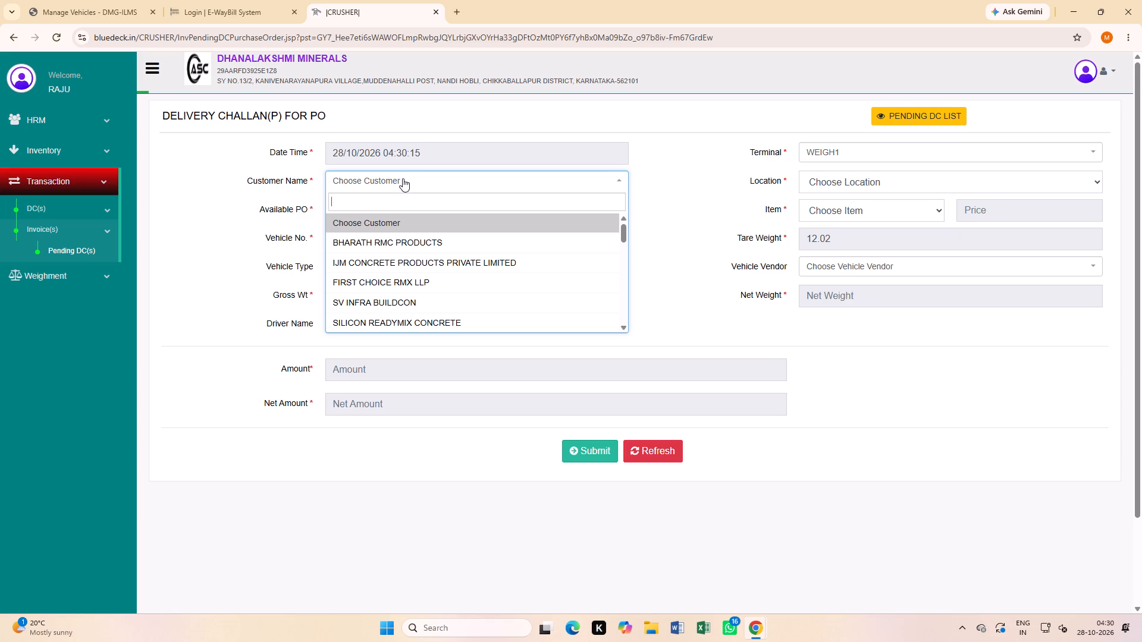
pyautogui.press('r')
pyautogui.press('a')
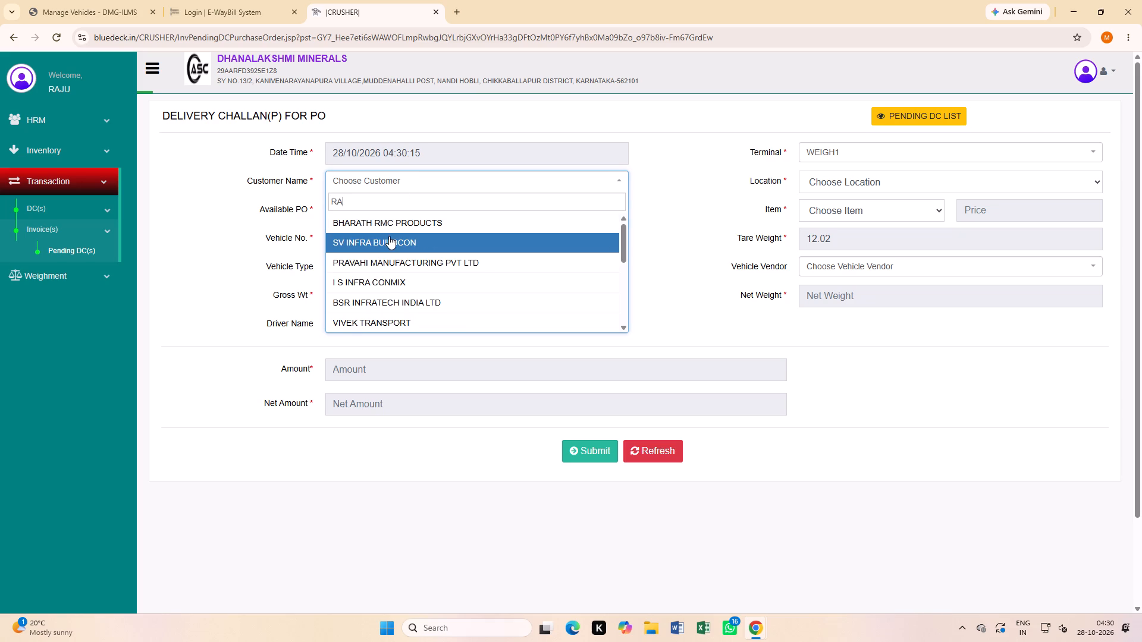
pyautogui.press('r')
pyautogui.press('e')
pyautogui.click(409, 221)
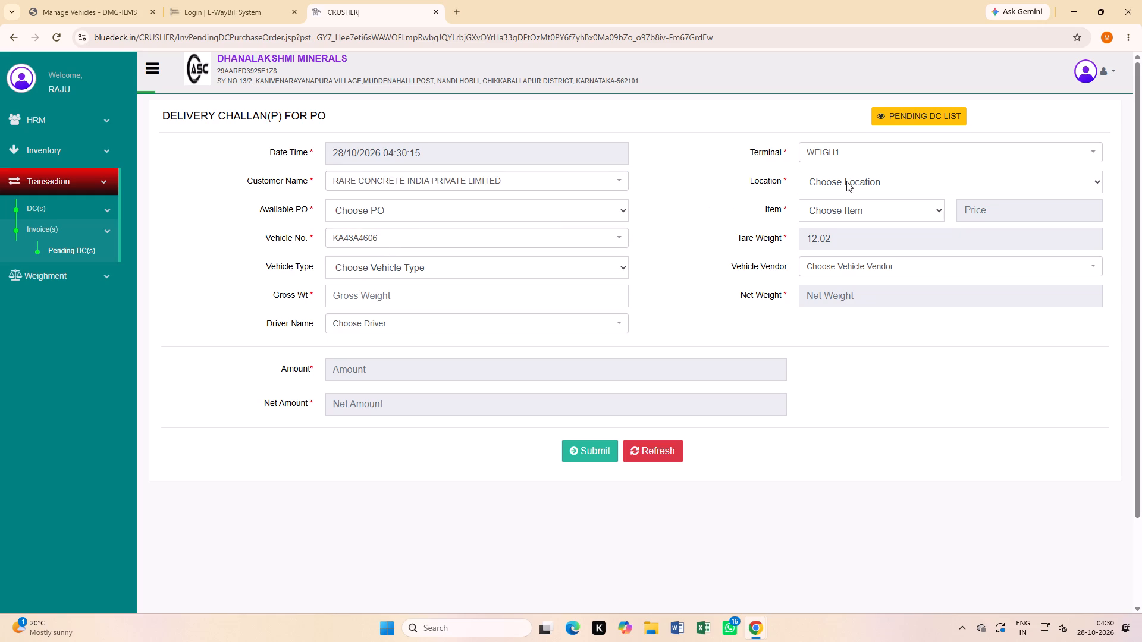
# Set the challan's location to THIMMASANDRA, the purchase order to APR-26 and the item to MSAND.
pyautogui.click(846, 181)
pyautogui.click(849, 206)
pyautogui.click(843, 186)
pyautogui.click(835, 218)
pyautogui.click(453, 207)
pyautogui.click(440, 242)
pyautogui.click(843, 206)
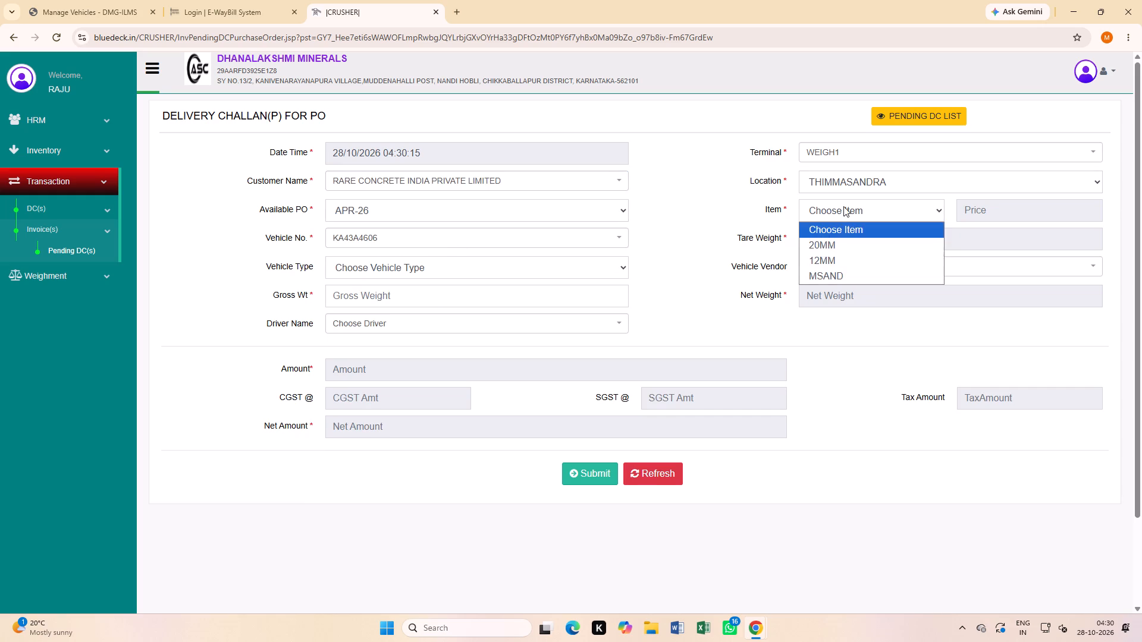
pyautogui.click(837, 278)
# Enter a gross weight of 46.72 and submit the pending delivery challan through its preview.
pyautogui.click(391, 293)
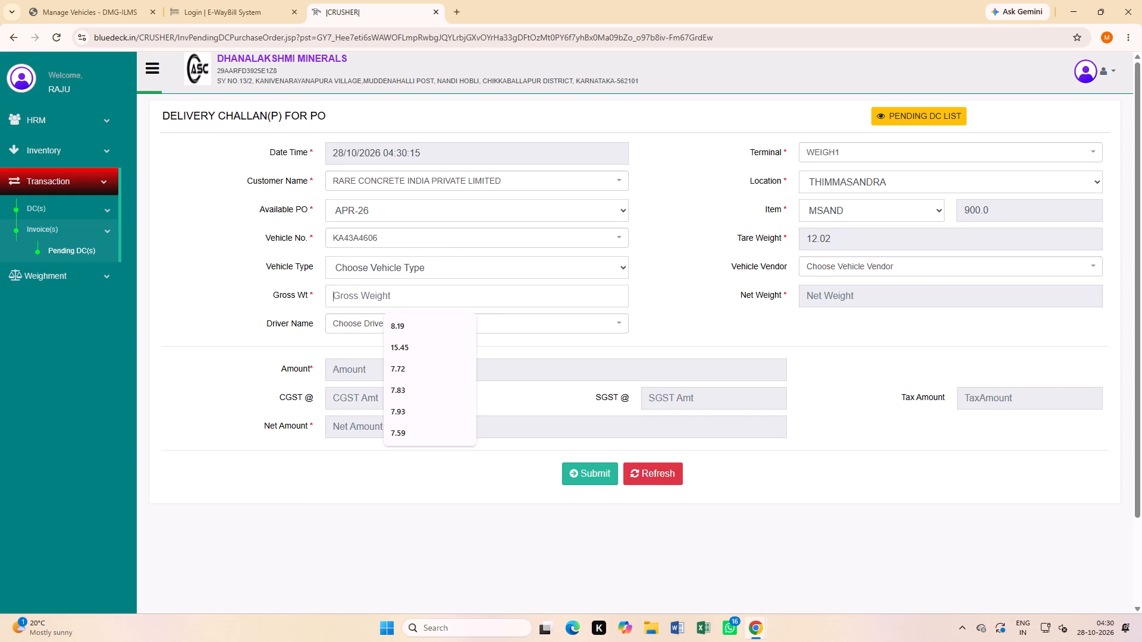
pyautogui.write('46')
pyautogui.press('.')
pyautogui.press('7')
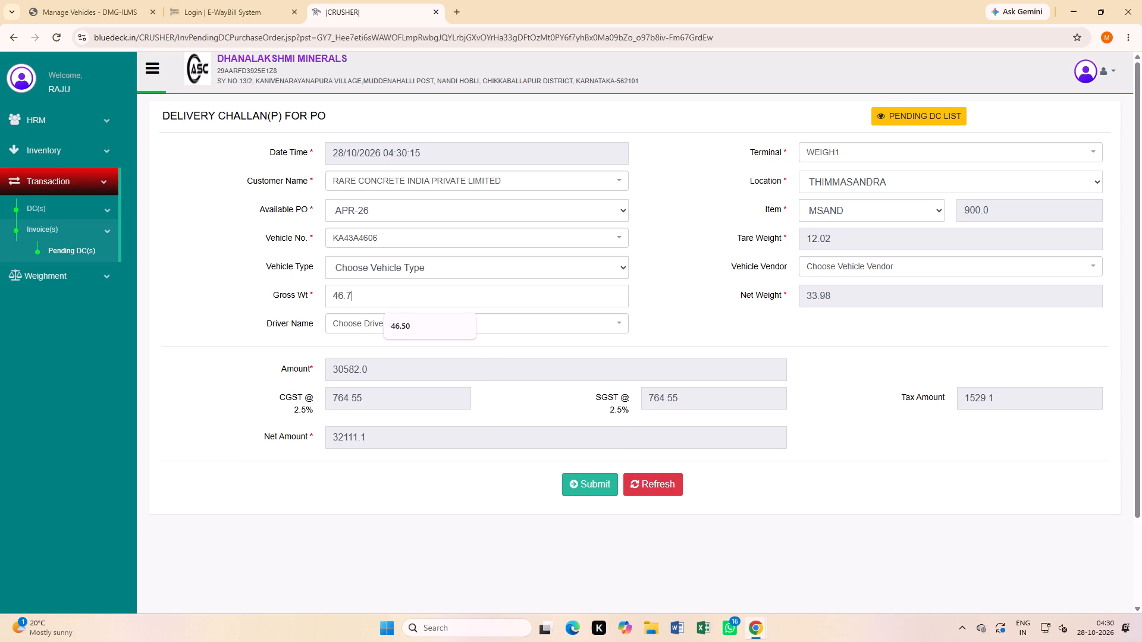
pyautogui.press('2')
pyautogui.click(576, 483)
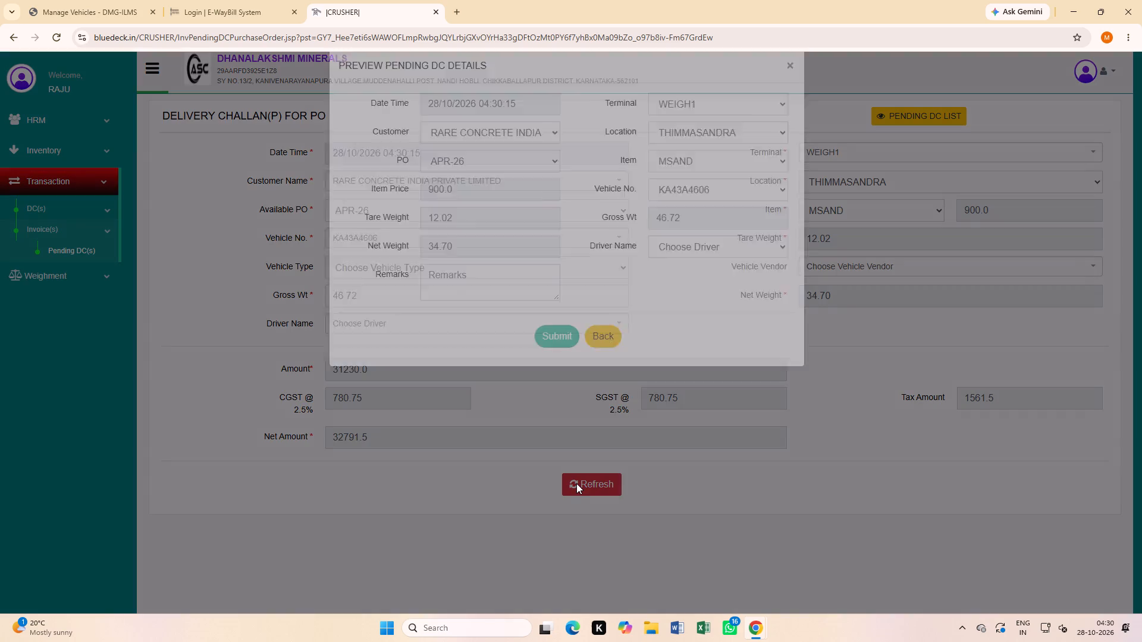
pyautogui.click(564, 350)
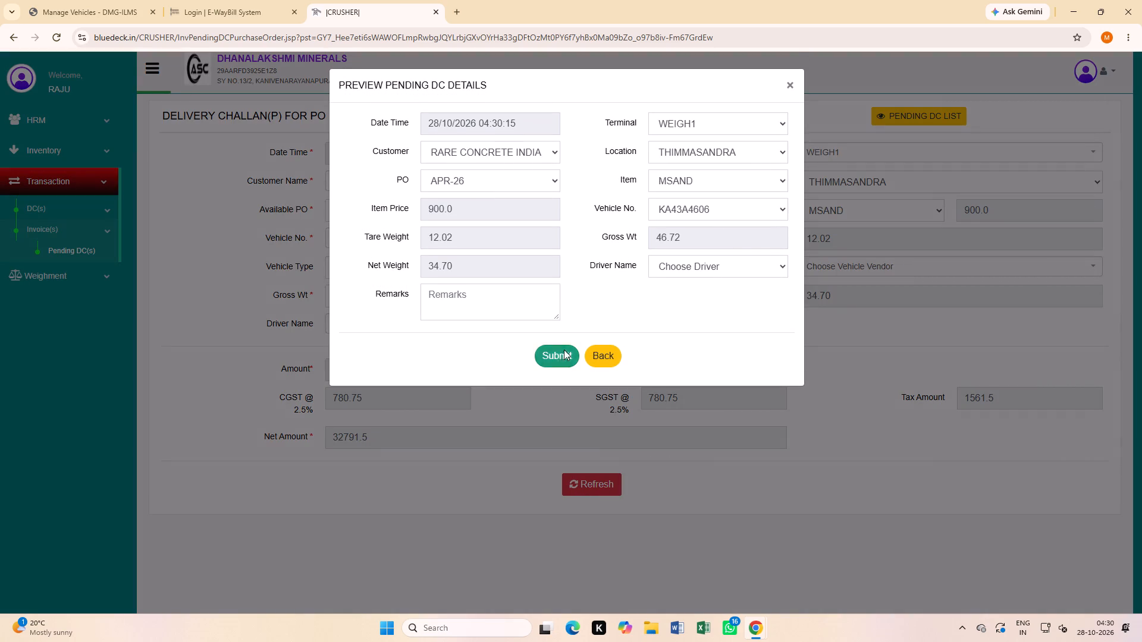
pyautogui.click(587, 373)
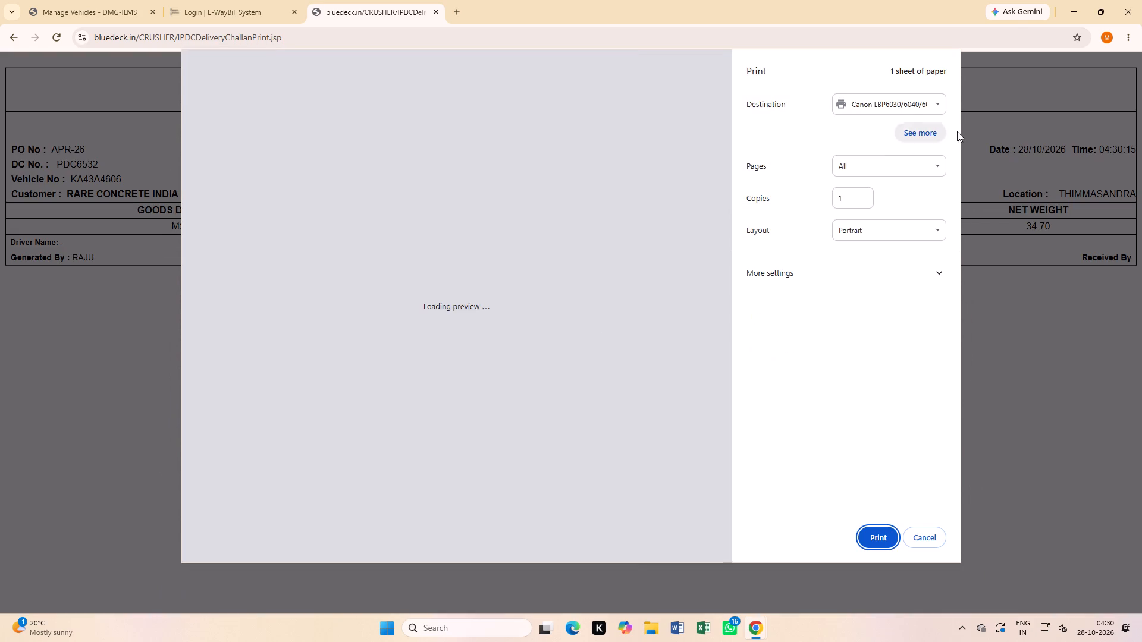
pyautogui.doubleClick(864, 195)
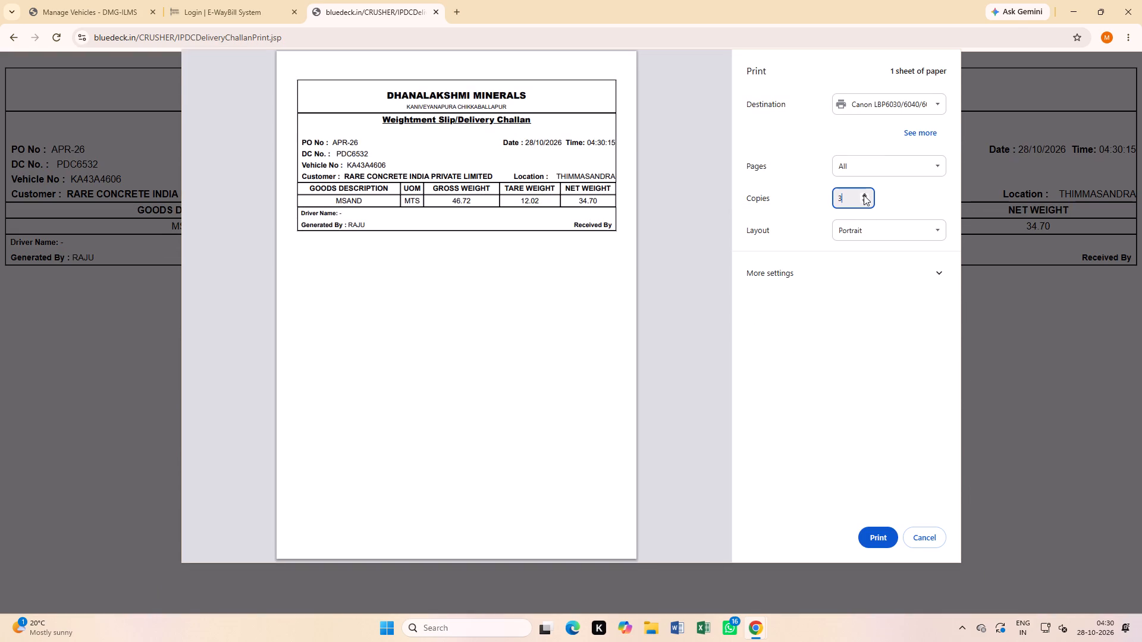
pyautogui.click(879, 543)
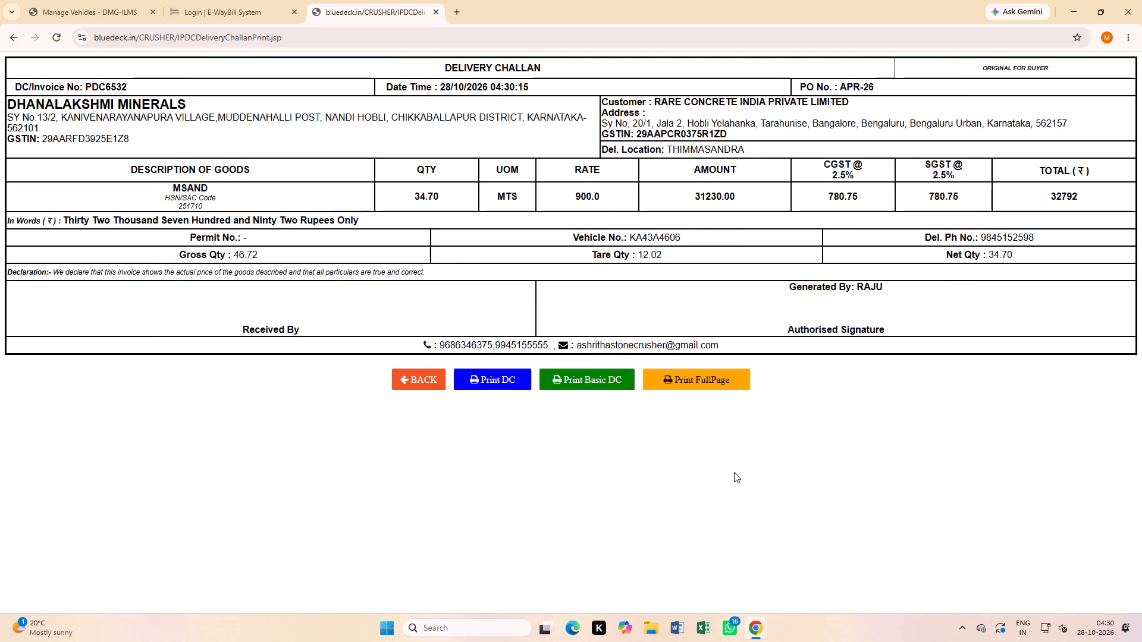
# Select the customer's GSTIN on the delivery challan.
pyautogui.doubleClick(679, 132)
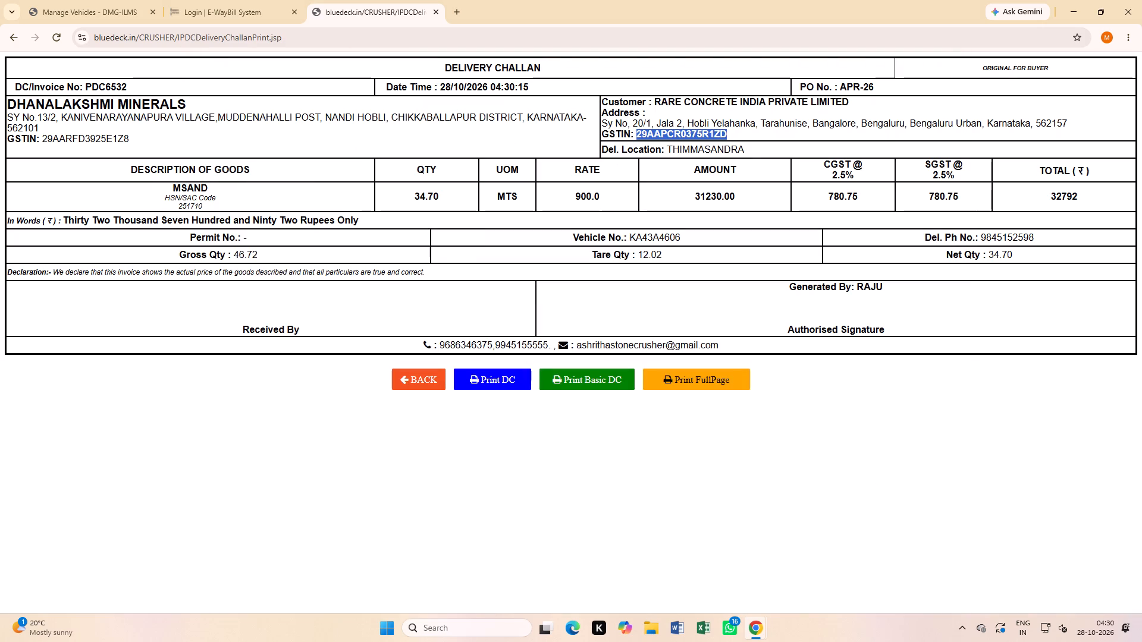
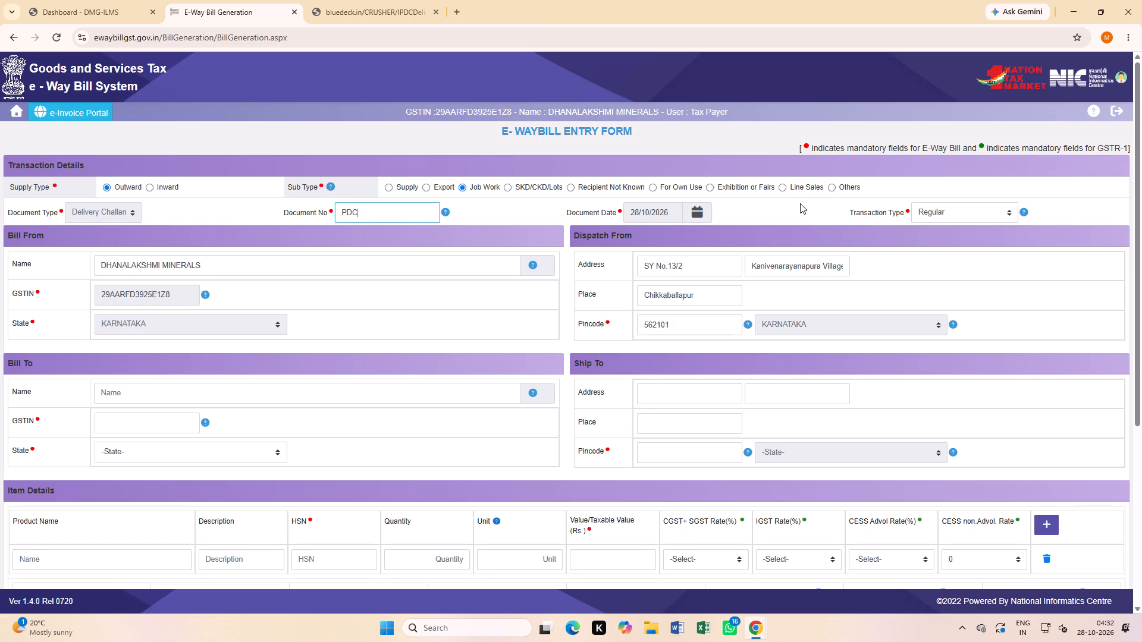
# Complete the e-way bill's document number as PDC6532.
pyautogui.write('6532')
# Fill in the Bill To GSTIN and the name RARE CONCRETE INDIA PRIVATE LIMITED, copied from the delivery challan.
pyautogui.scroll(-3, 735, 334)
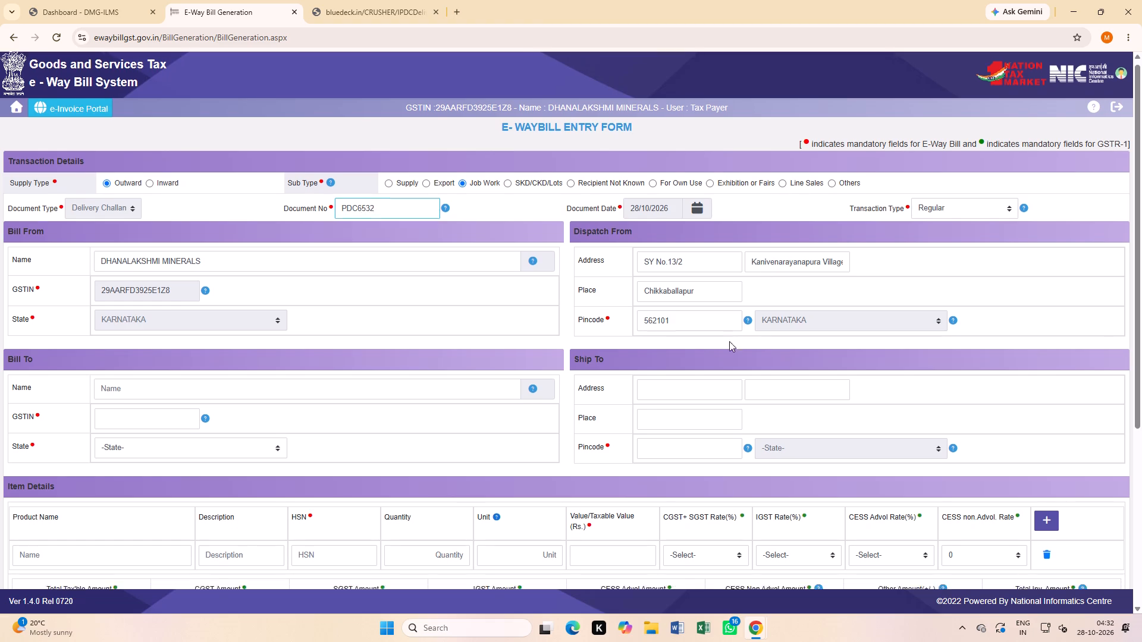
pyautogui.click(167, 244)
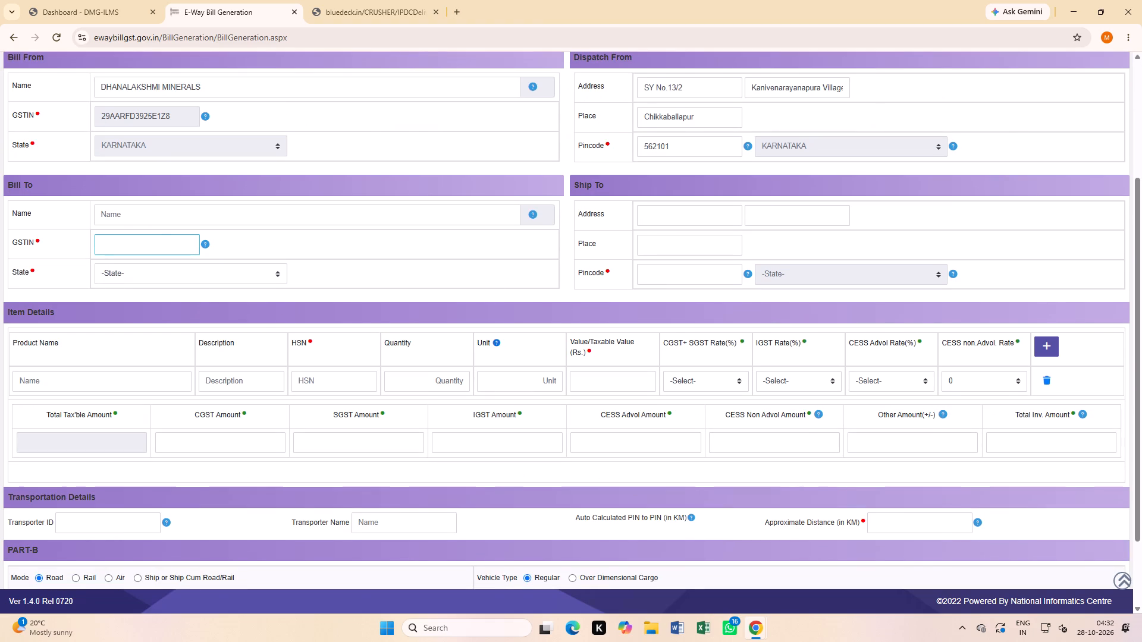
pyautogui.hotkey('ctrl', 'v')
pyautogui.scroll(-2, 156, 318)
pyautogui.click(173, 117)
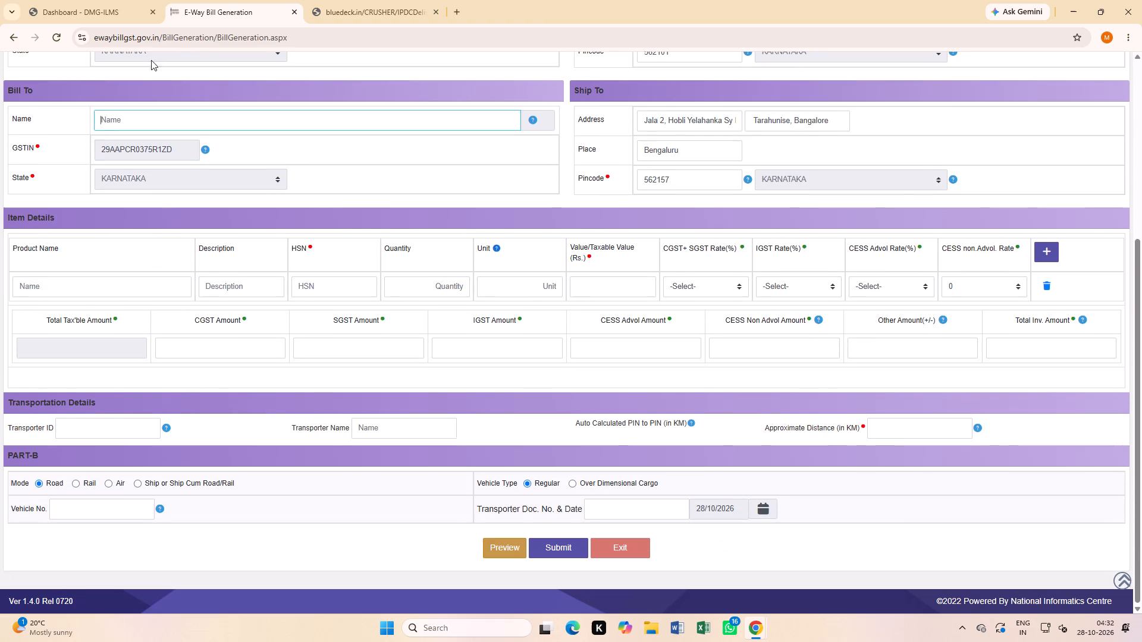
pyautogui.click(109, 7)
pyautogui.click(379, 5)
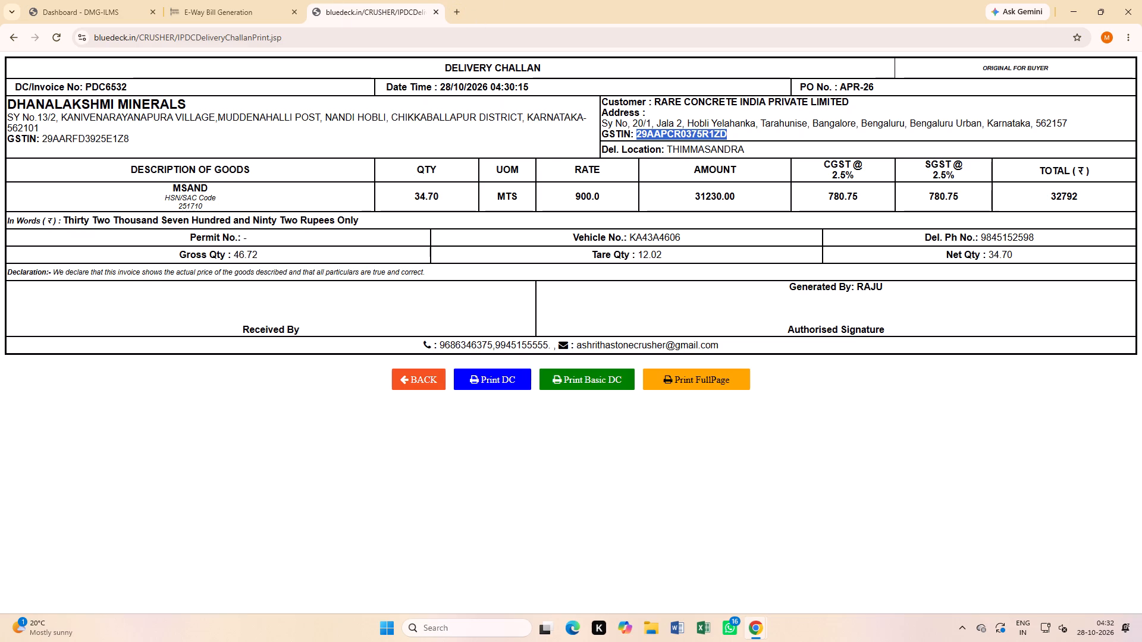
pyautogui.moveTo(653, 100); pyautogui.dragTo(864, 101)
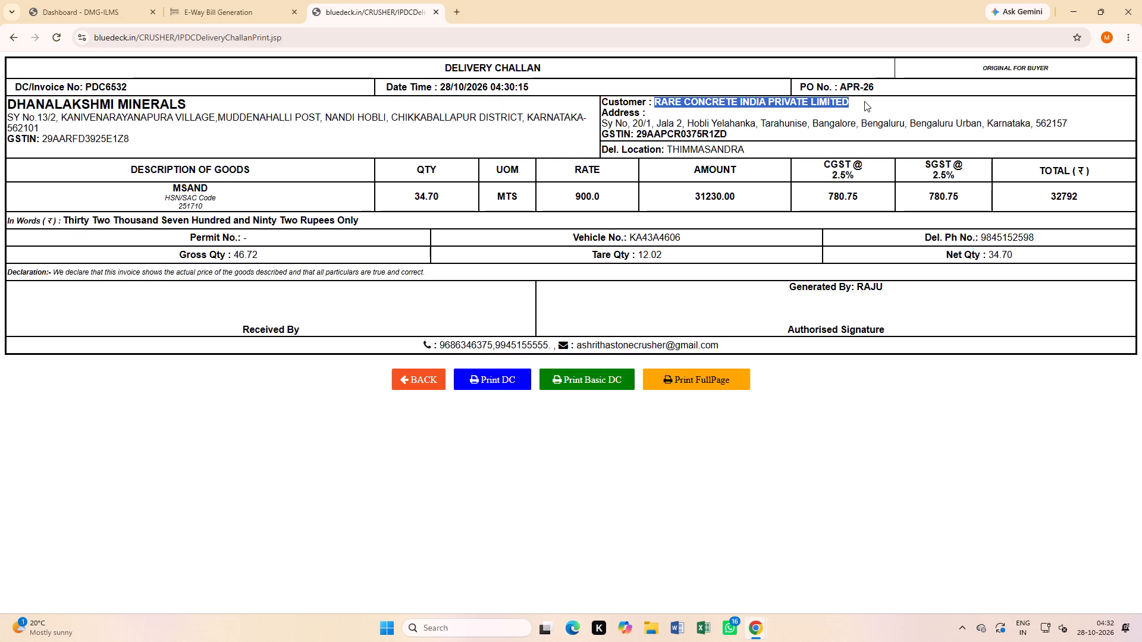
pyautogui.hotkey('ctrl', 'c')
pyautogui.click(216, 0)
pyautogui.hotkey('ctrl', 'v')
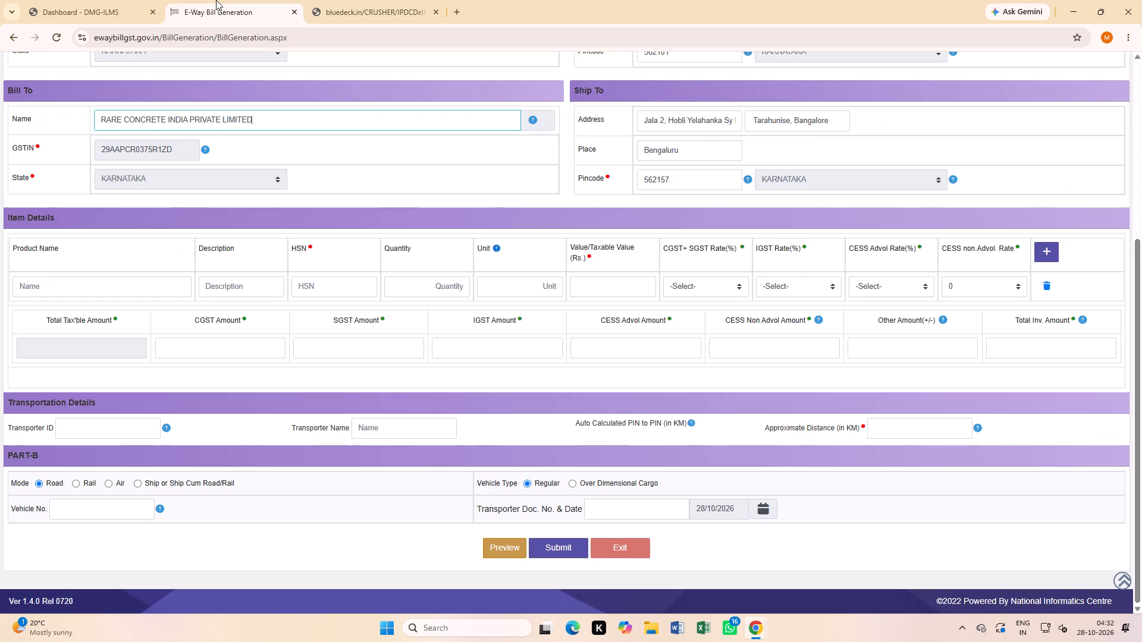
# Enter the item's product name MSAND, description AGGREGATES and HSN code 251710.
pyautogui.scroll(-3, 177, 262)
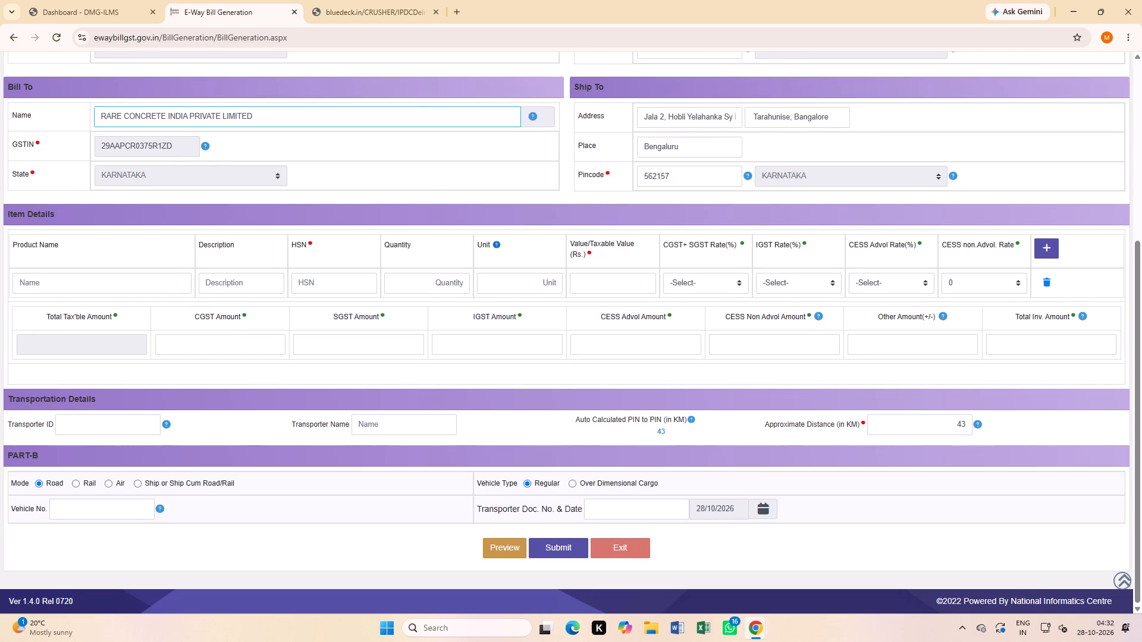
pyautogui.click(86, 288)
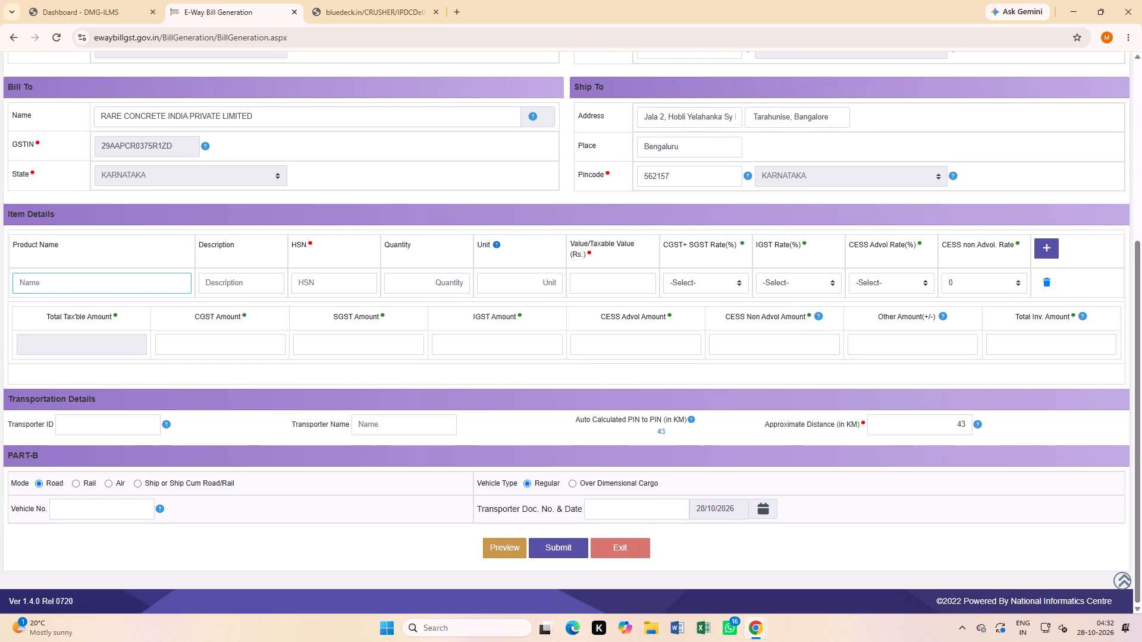
pyautogui.write('MSAND')
pyautogui.click(239, 282)
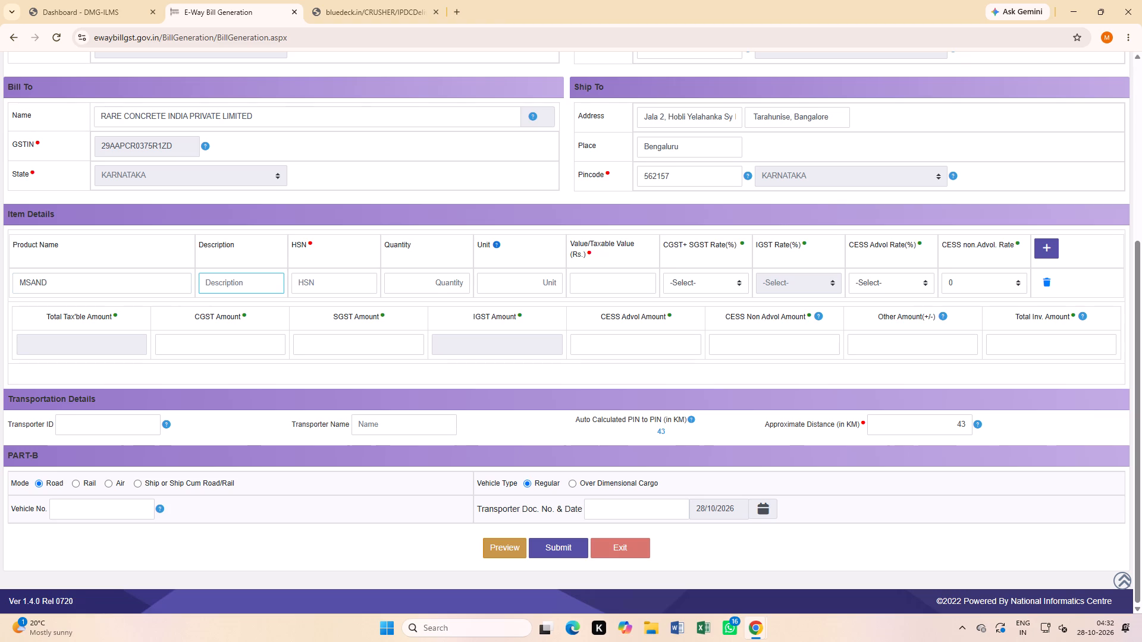
pyautogui.write('AGGREG')
pyautogui.write('ATE')
pyautogui.press('s')
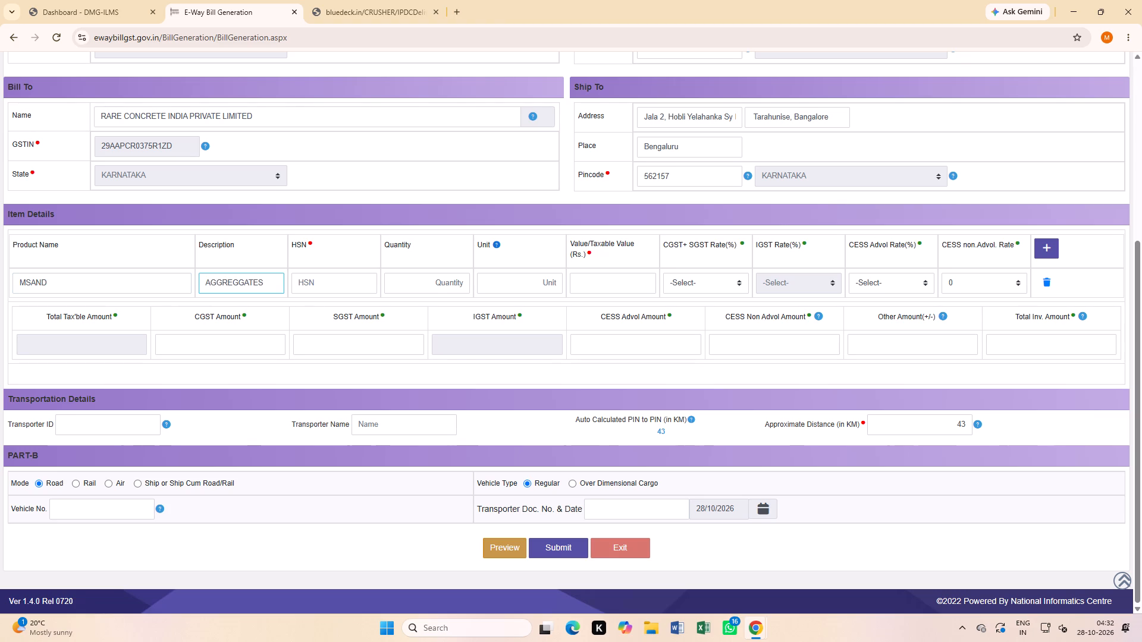
pyautogui.click(240, 284)
pyautogui.press('BackSpace')
pyautogui.click(328, 278)
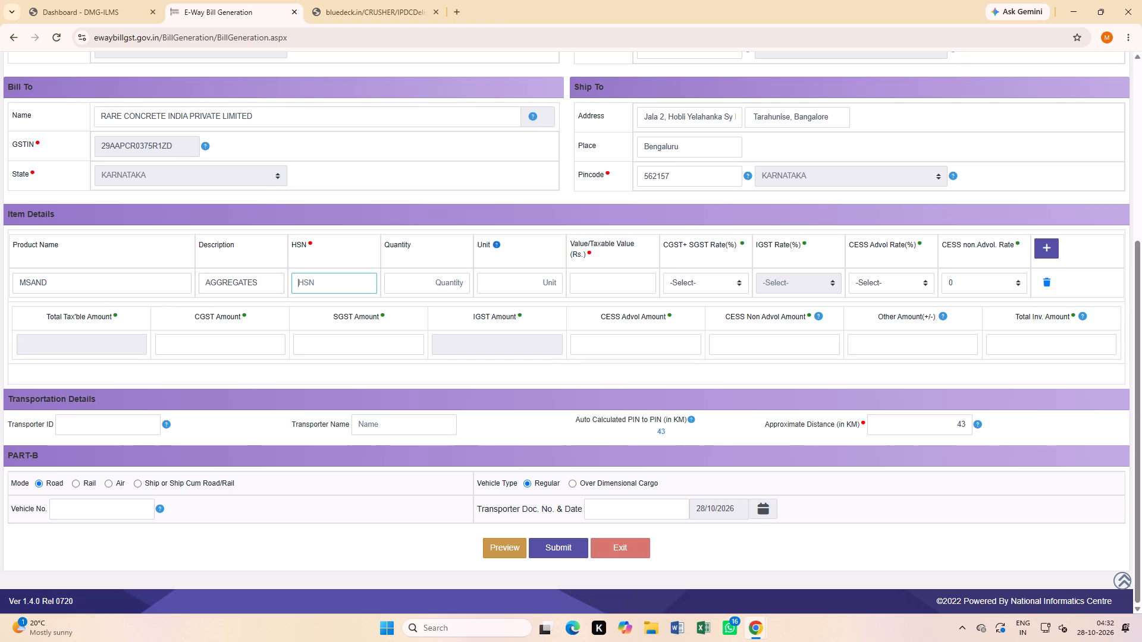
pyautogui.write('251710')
# Set the item's quantity to 34.70 and its unit to TON.
pyautogui.click(425, 284)
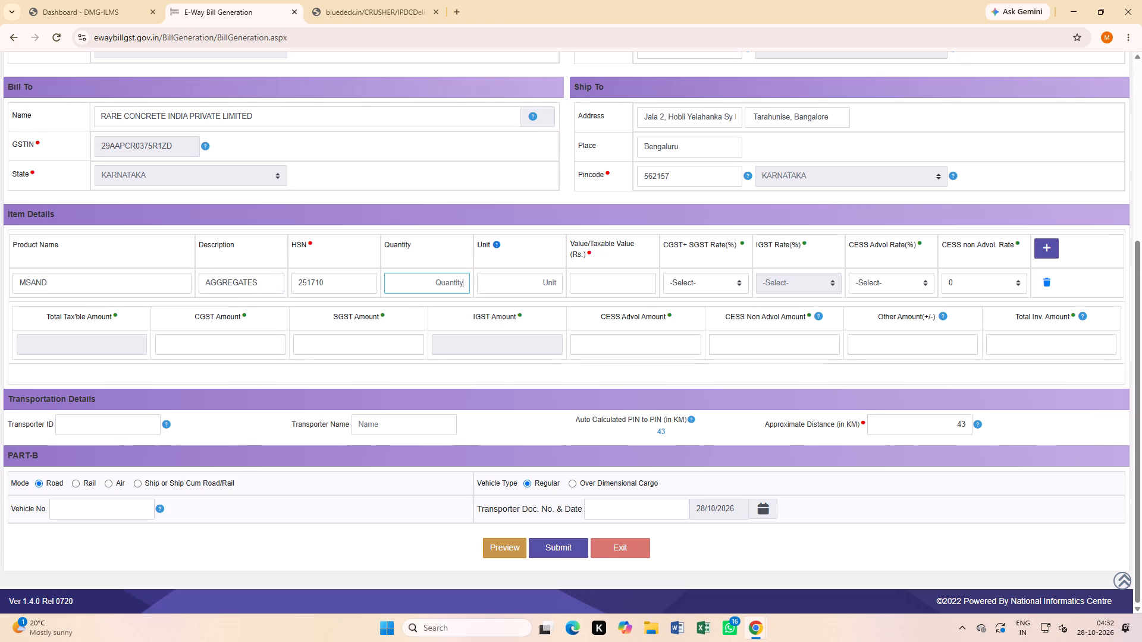
pyautogui.write('34.70')
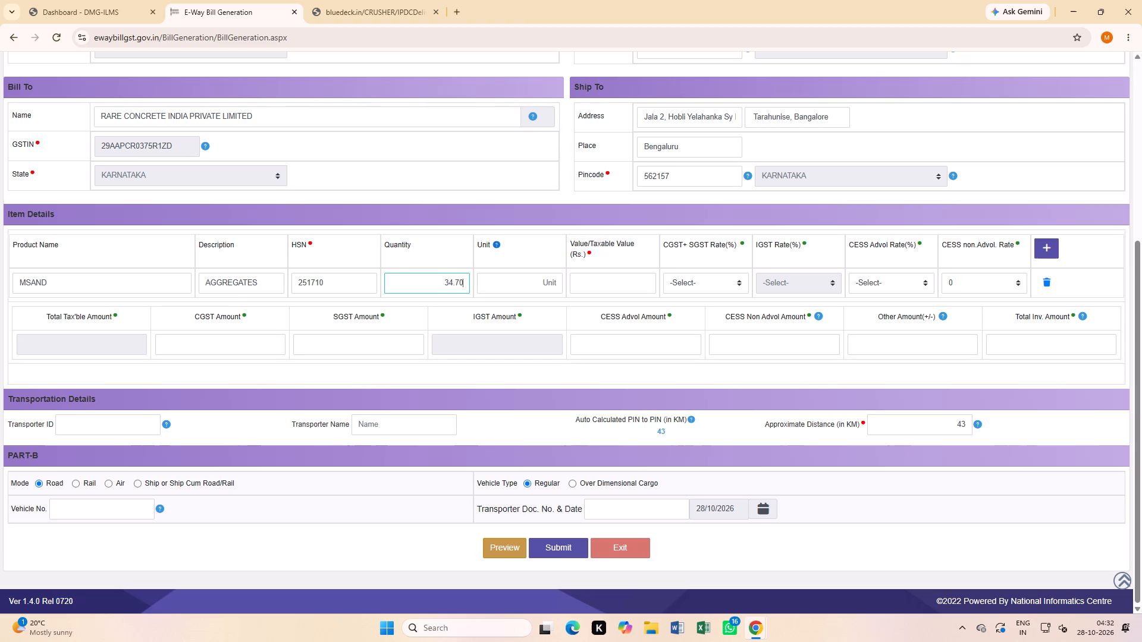
pyautogui.click(522, 279)
pyautogui.press('t')
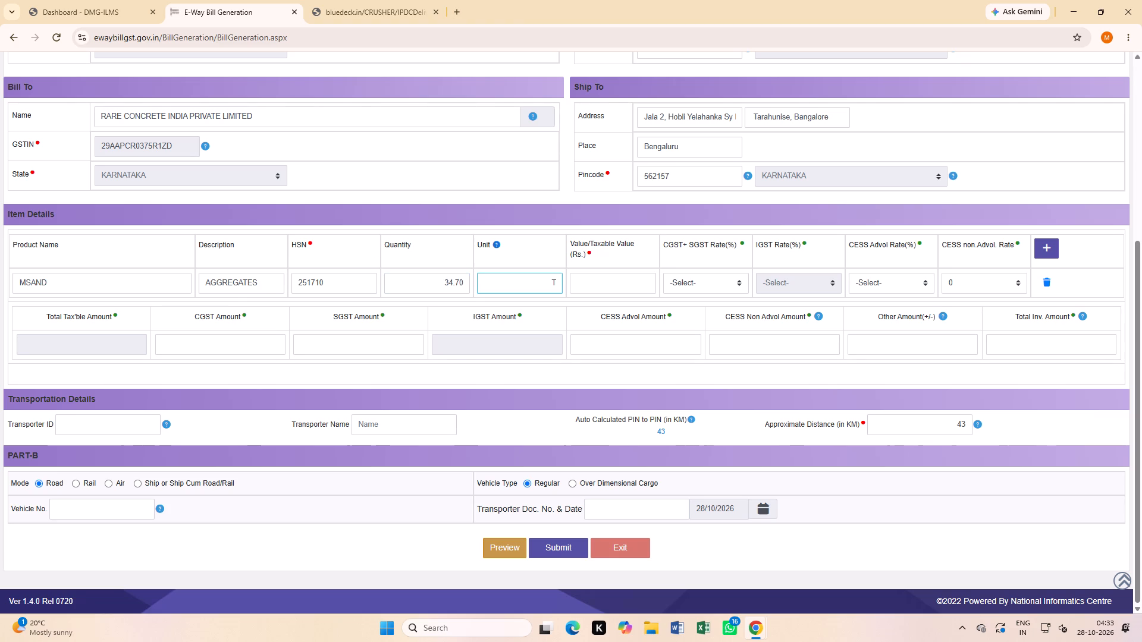
pyautogui.press('o')
pyautogui.press('n')
# Copy the challan's amount, 31230.00, into the item's taxable value and set the CGST+SGST rate to 2.500 + 2.500.
pyautogui.click(626, 279)
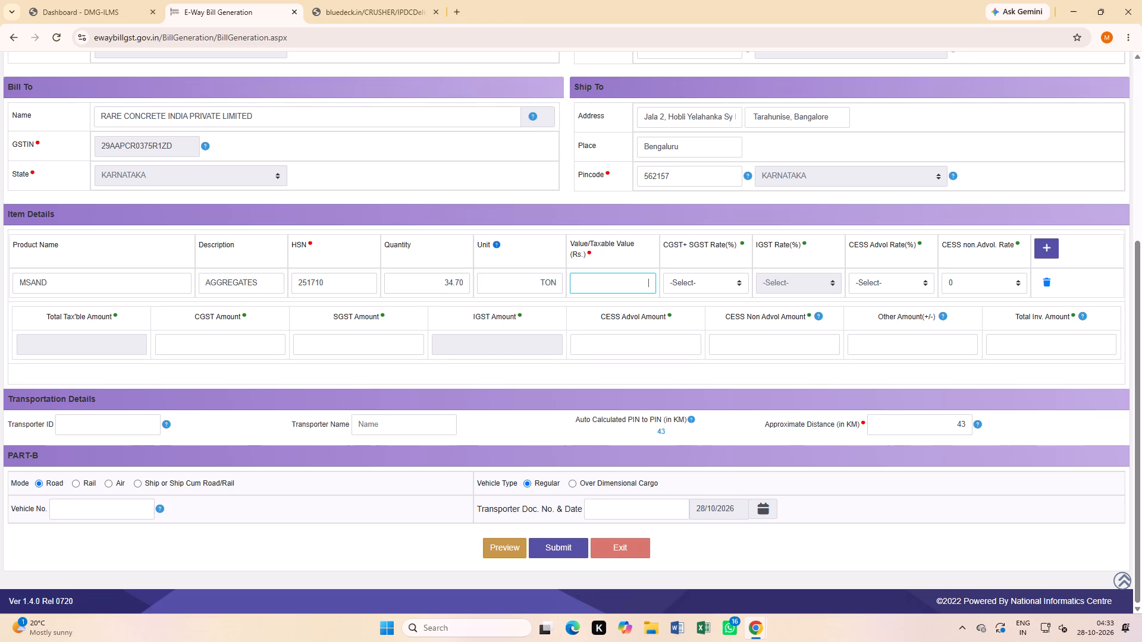
pyautogui.click(377, 15)
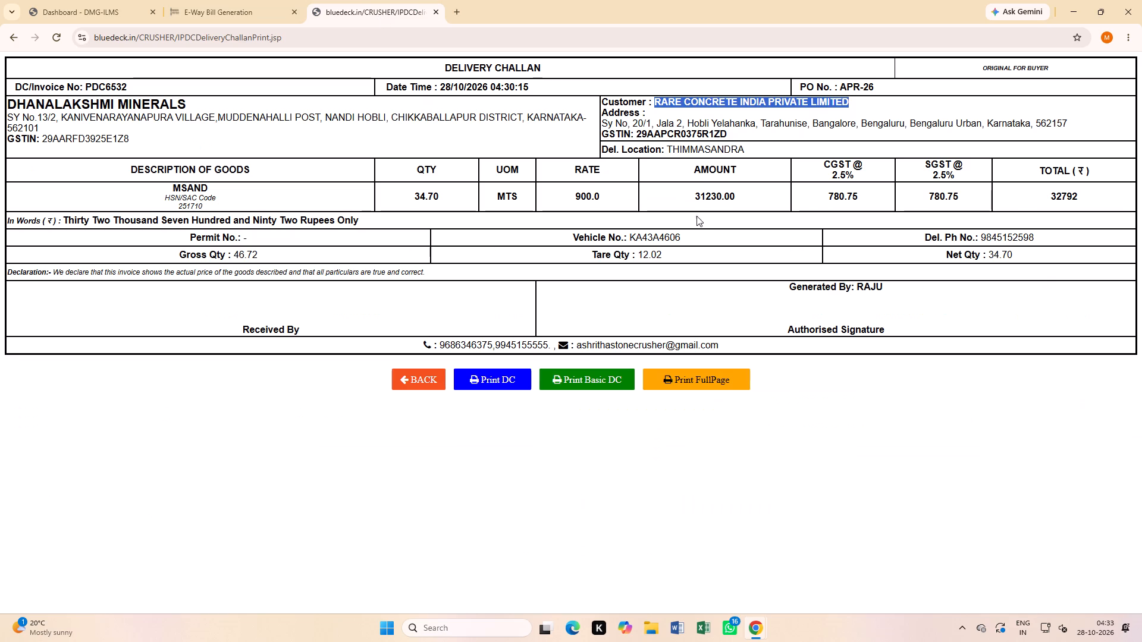
pyautogui.doubleClick(710, 190)
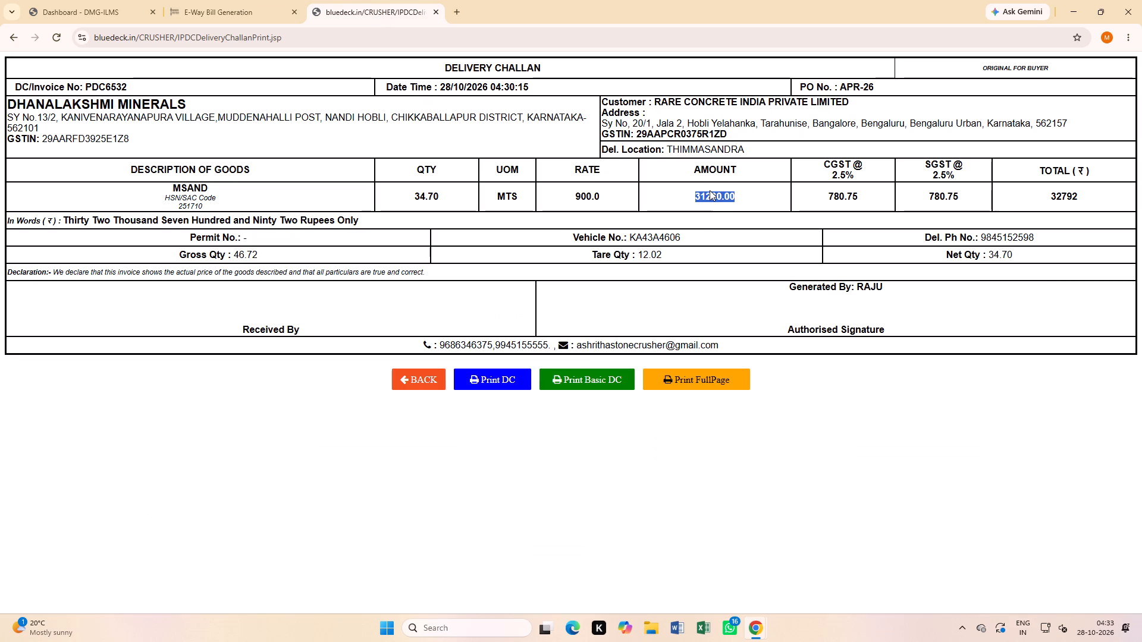
pyautogui.hotkey('ctrl', 'c')
pyautogui.click(216, 10)
pyautogui.hotkey('ctrl', 'v')
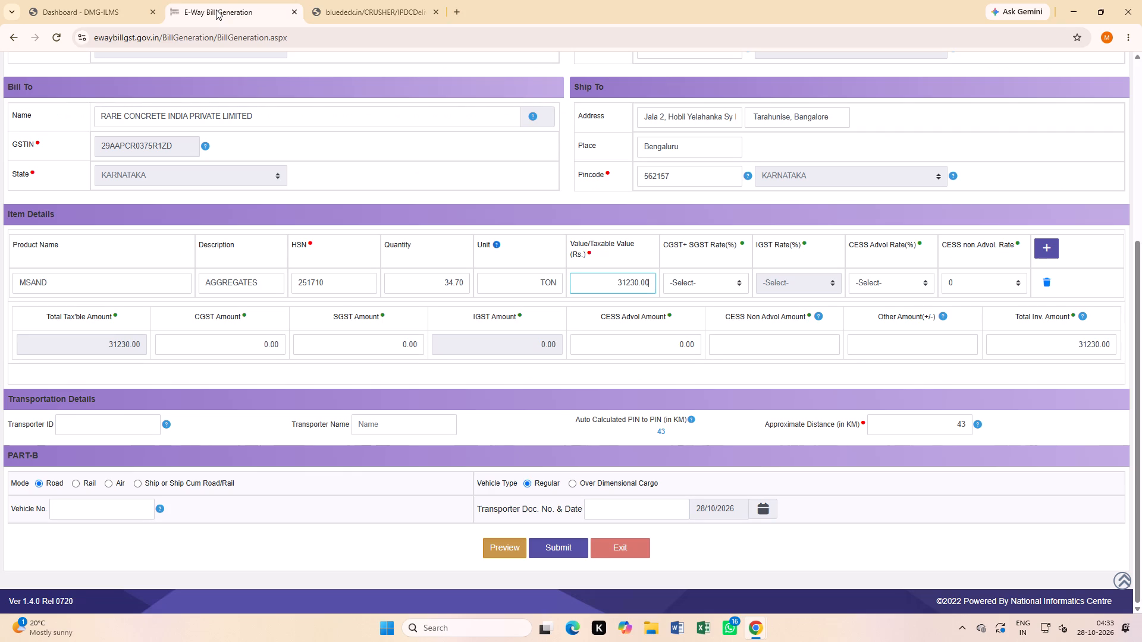
pyautogui.click(701, 281)
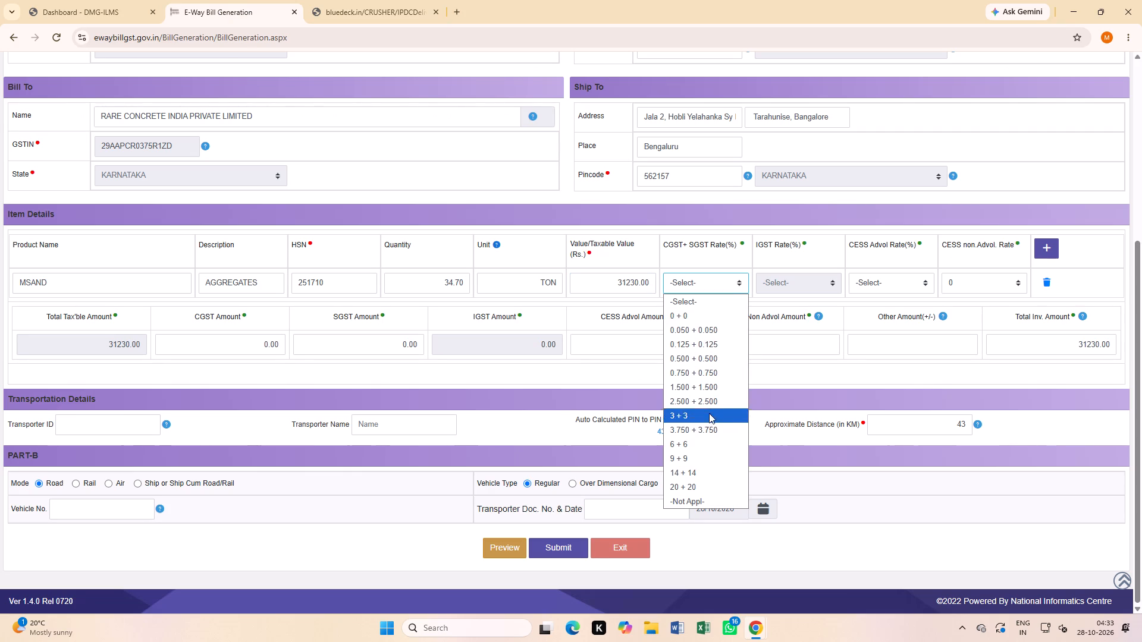
pyautogui.click(704, 398)
pyautogui.click(108, 515)
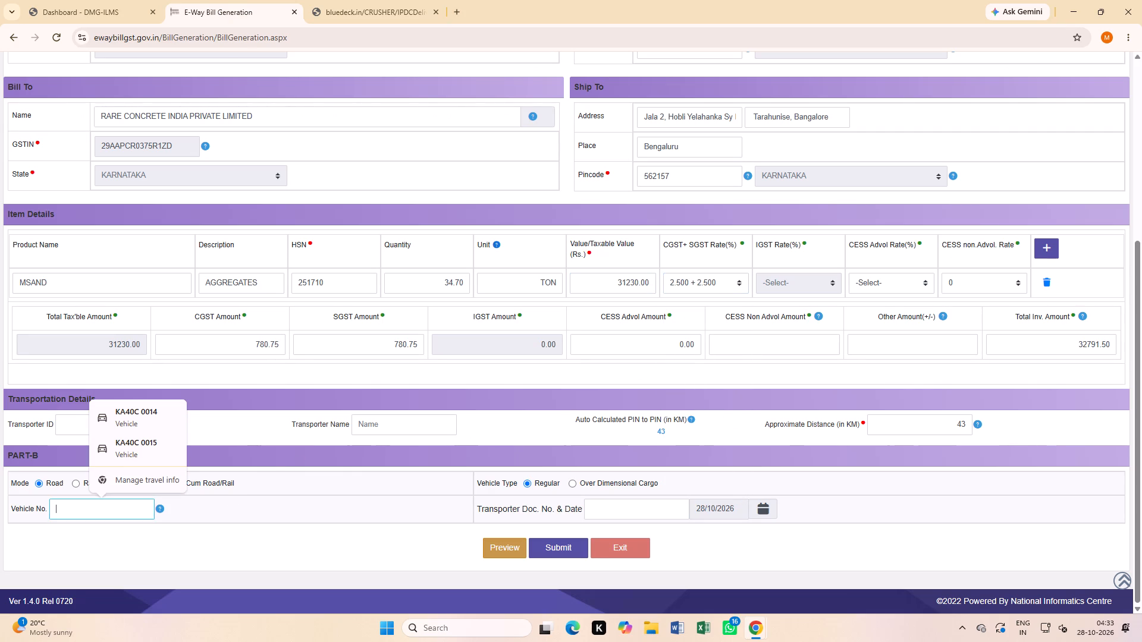
pyautogui.click(365, 2)
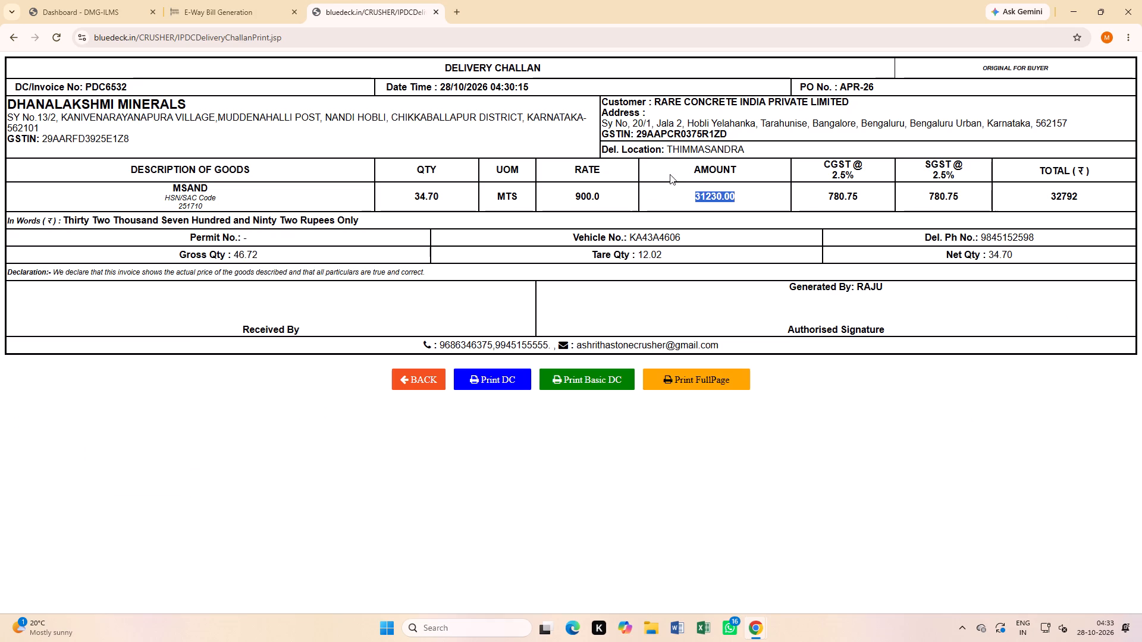
pyautogui.doubleClick(658, 235)
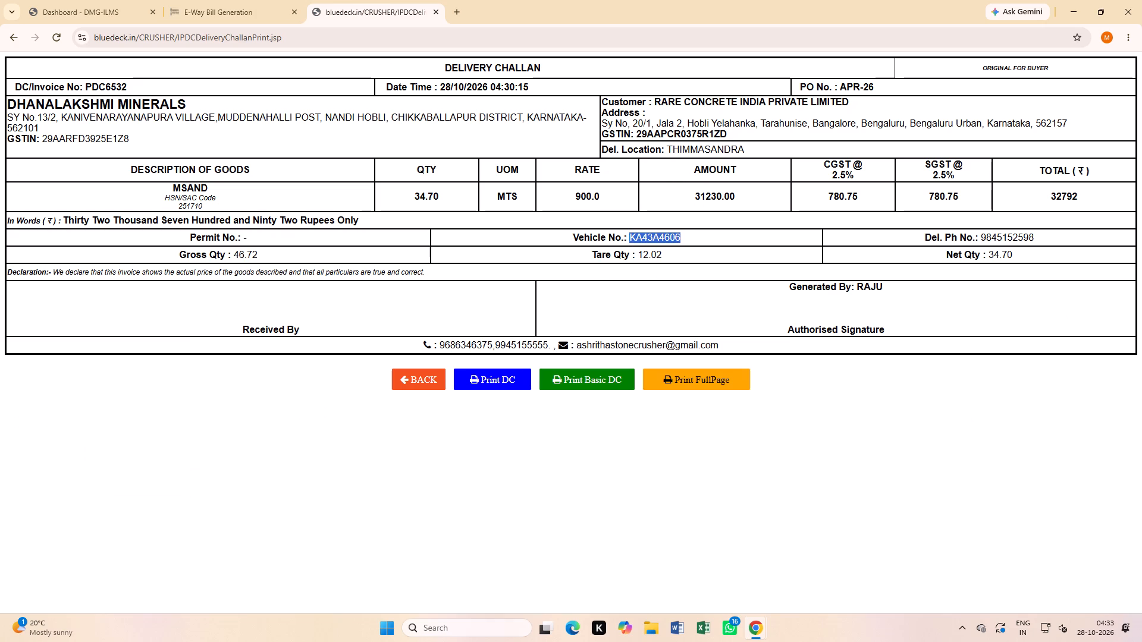
pyautogui.hotkey('ctrl', 'c')
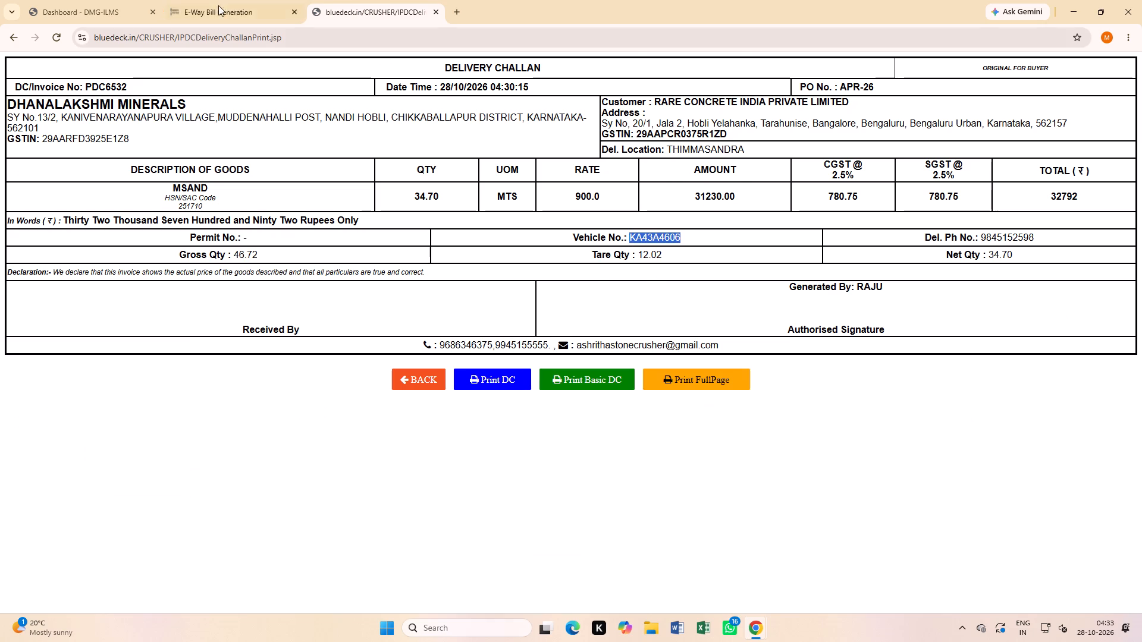
pyautogui.click(215, 0)
pyautogui.hotkey('ctrl', 'v')
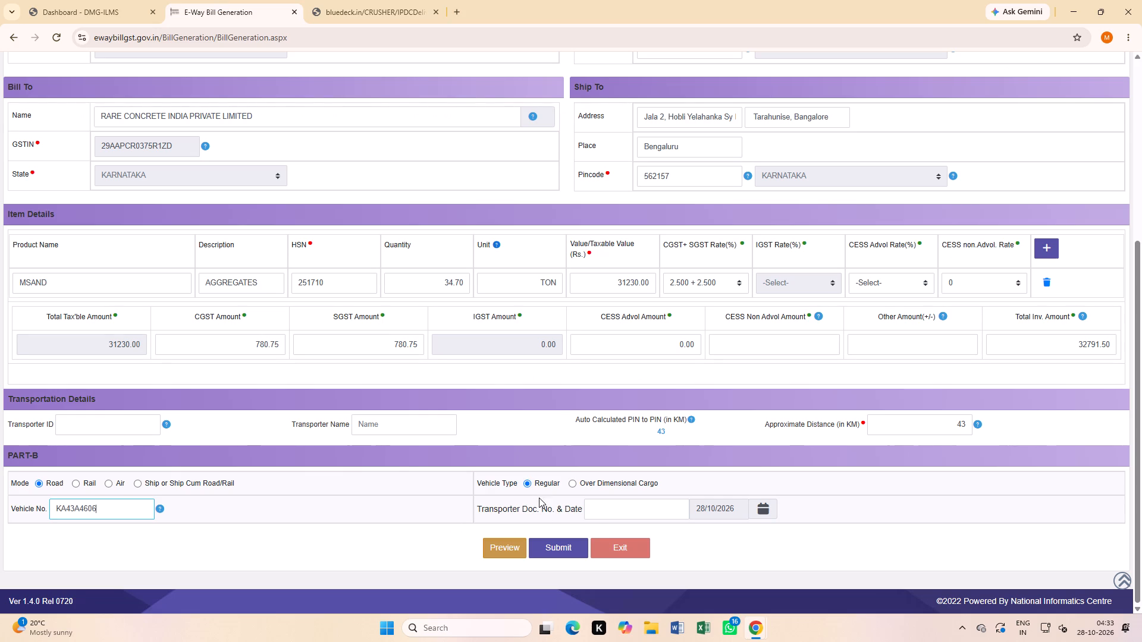
# Submit the e-way bill, continuing without the unfilled GSTR-1 fields.
pyautogui.click(564, 554)
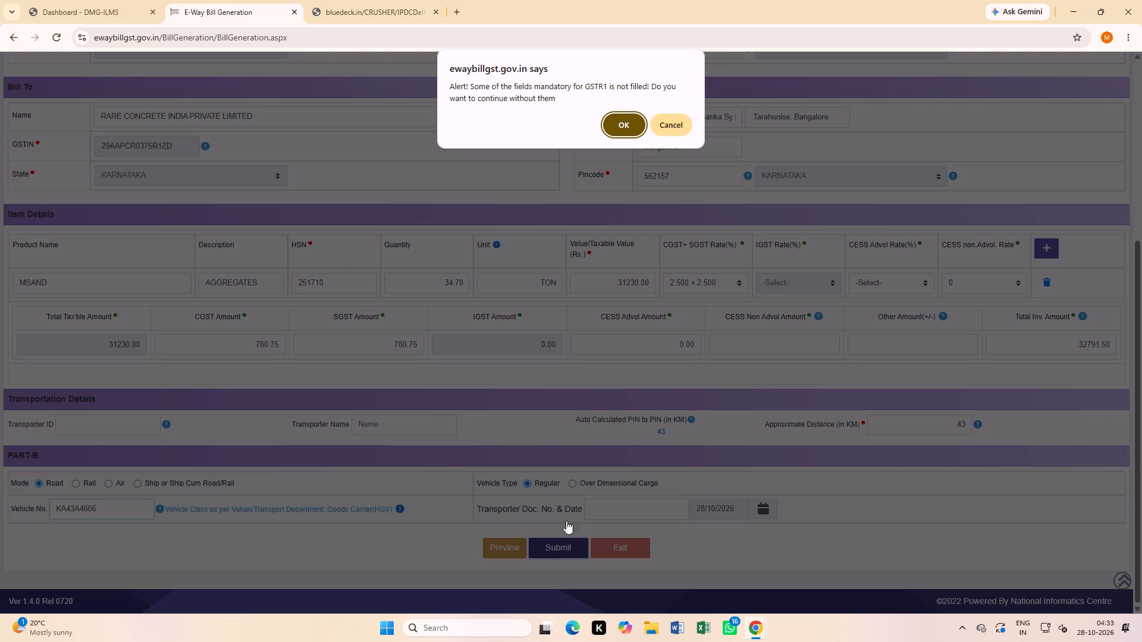
pyautogui.click(598, 127)
pyautogui.click(614, 122)
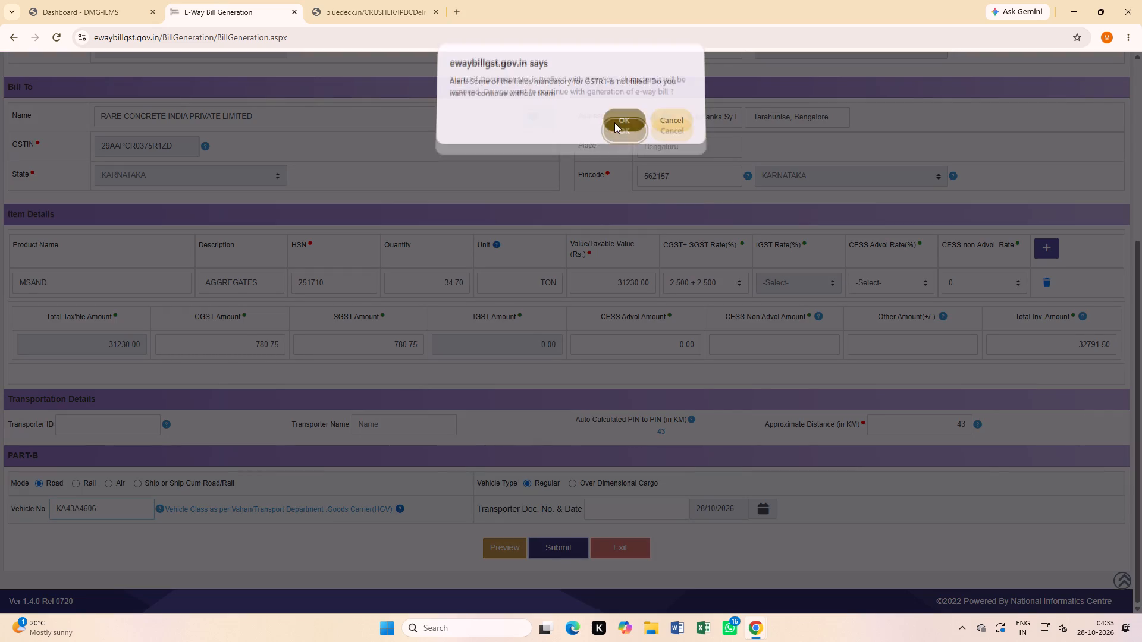
pyautogui.click(620, 137)
# Print one portrait A4 copy of the detailed e-way bill on the Canon printer.
pyautogui.scroll(-7, 400, 587)
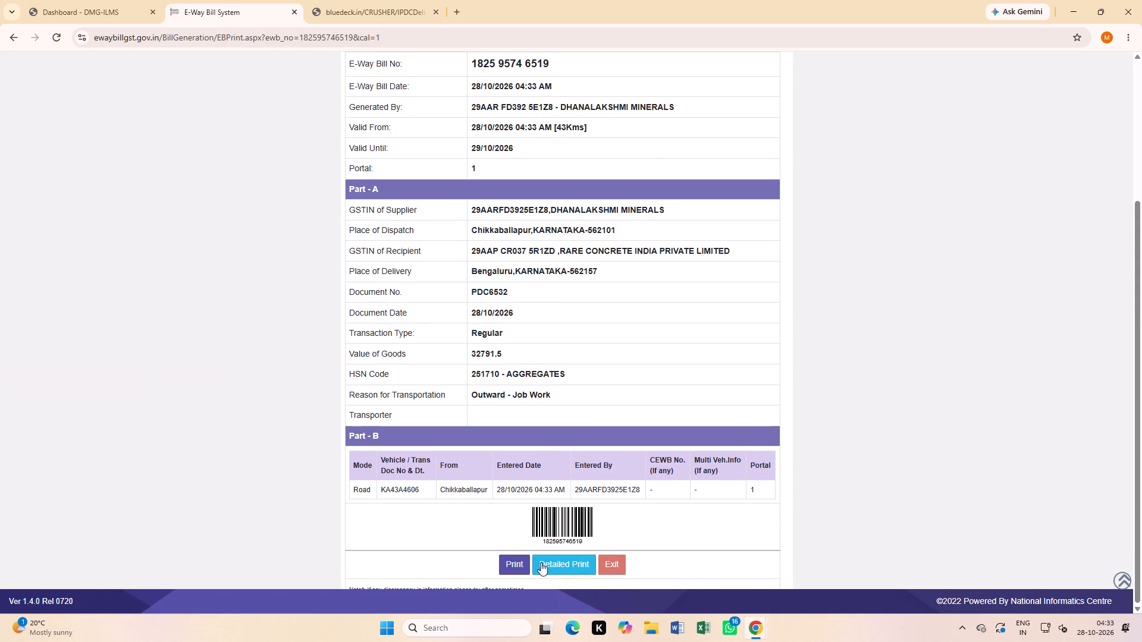
pyautogui.click(553, 561)
pyautogui.scroll(-6, 553, 561)
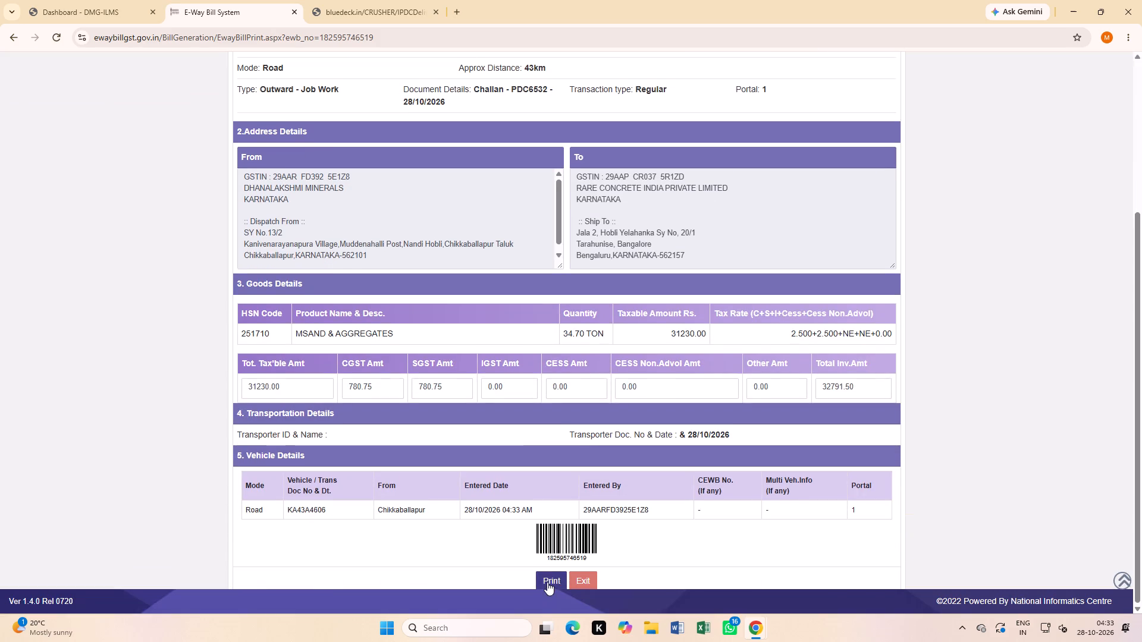
pyautogui.click(549, 582)
pyautogui.click(908, 265)
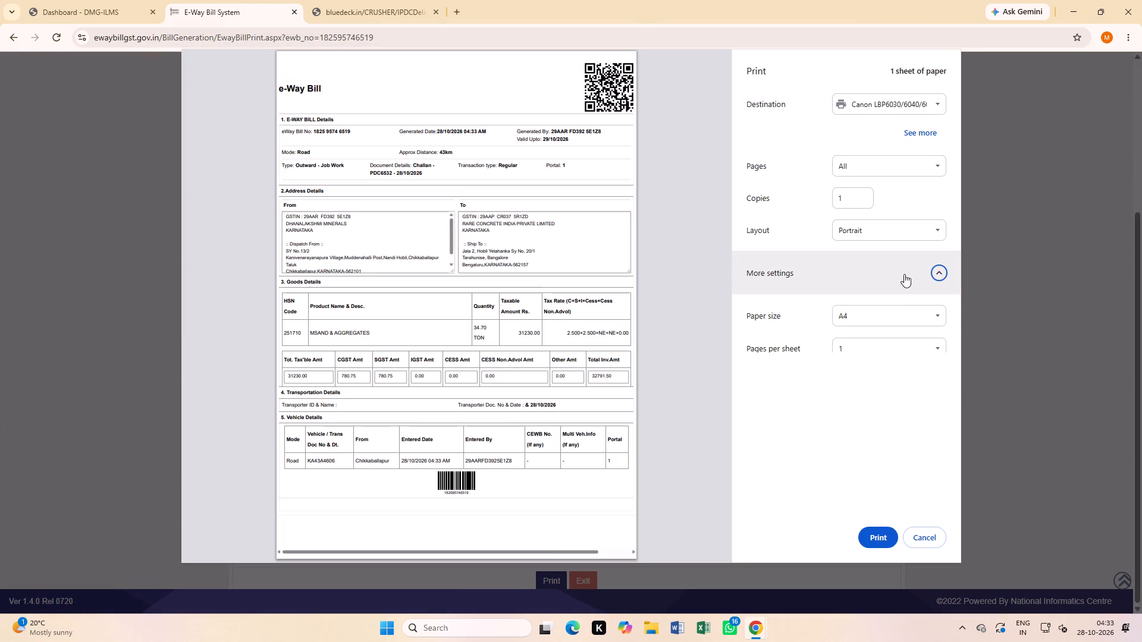
pyautogui.click(876, 540)
# Copy the e-way bill number from the e-way bill details.
pyautogui.scroll(4, 133, 305)
pyautogui.moveTo(287, 247); pyautogui.dragTo(375, 252)
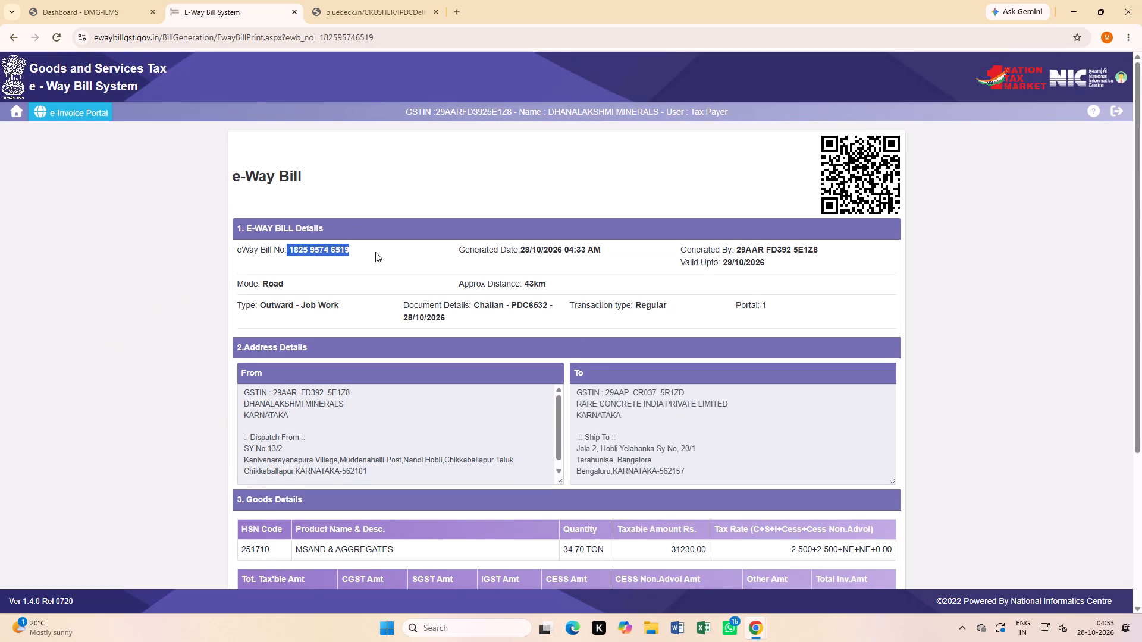
pyautogui.hotkey('ctrl', 'c')
pyautogui.hotkey('ctrl', 'c')
# Open the Mineral Dispatch Permit (MDP) list in the E Permit Module of DMG-ILMS.
pyautogui.click(87, 0)
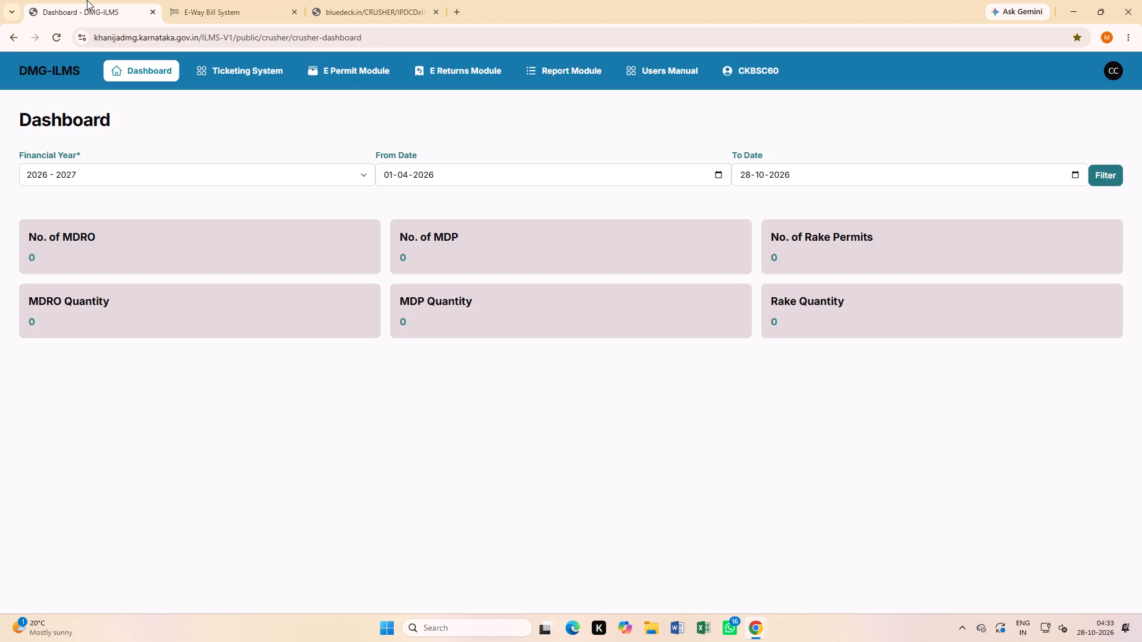
pyautogui.click(348, 65)
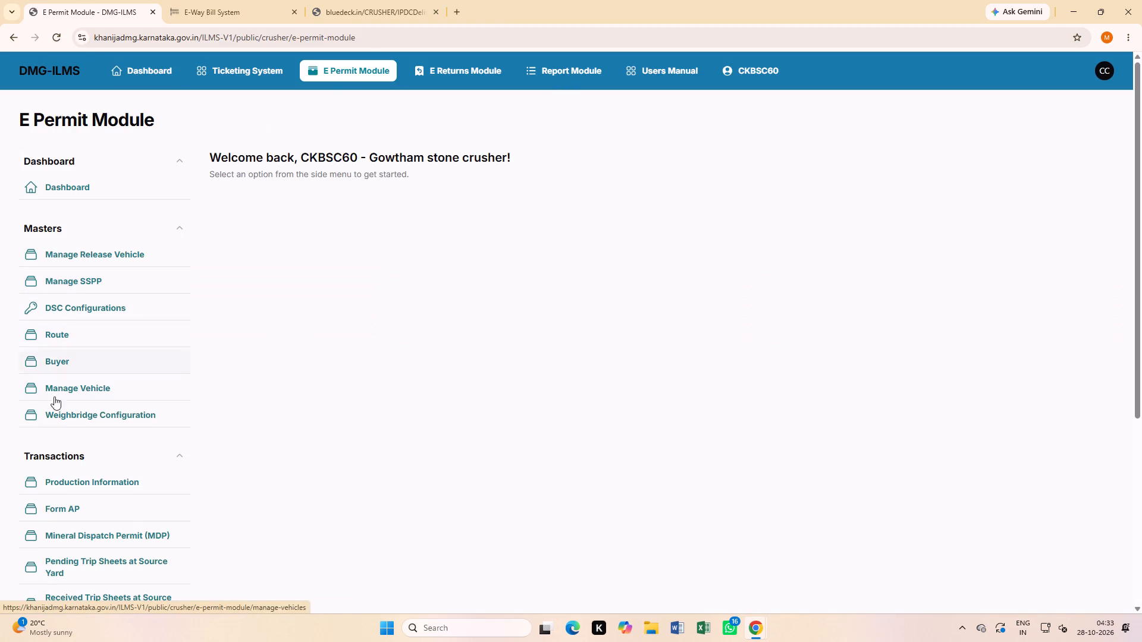
pyautogui.scroll(-1, 59, 501)
pyautogui.click(93, 478)
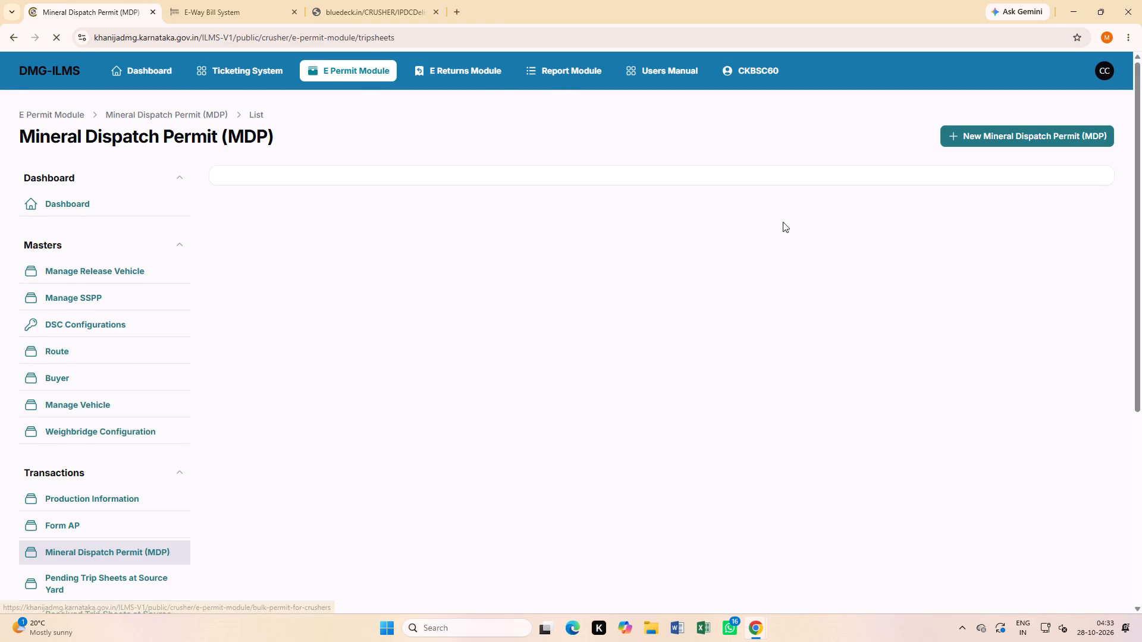
# Start a new Mineral Dispatch Permit as SSPP MDP and fill in the driver's mobile number and the driver name DRIVER.
pyautogui.click(981, 133)
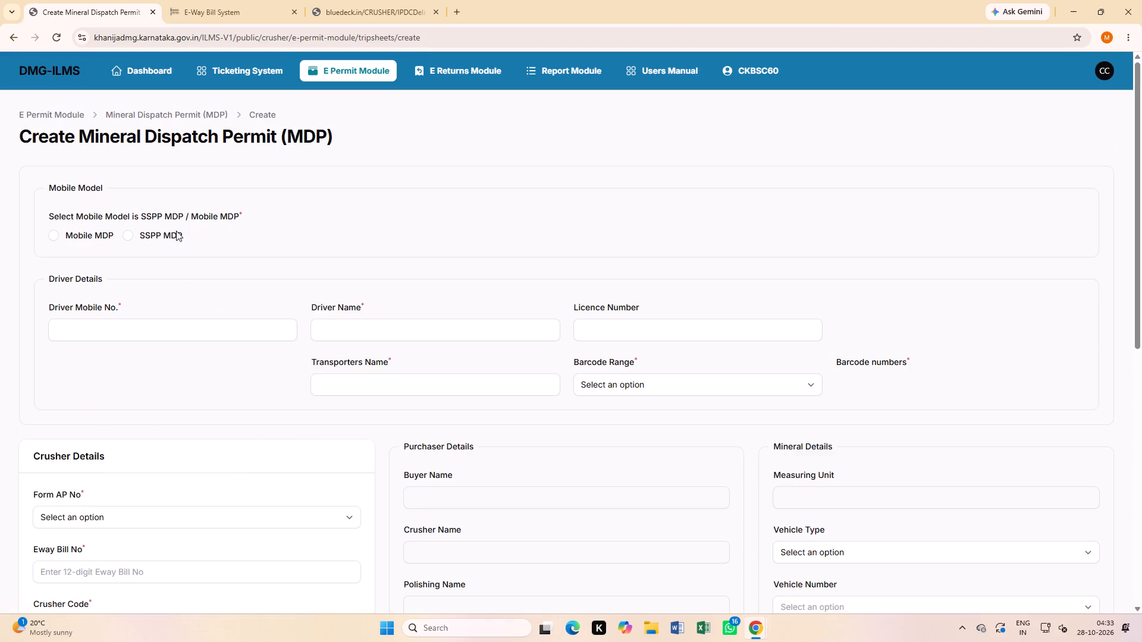
pyautogui.click(126, 233)
pyautogui.click(170, 335)
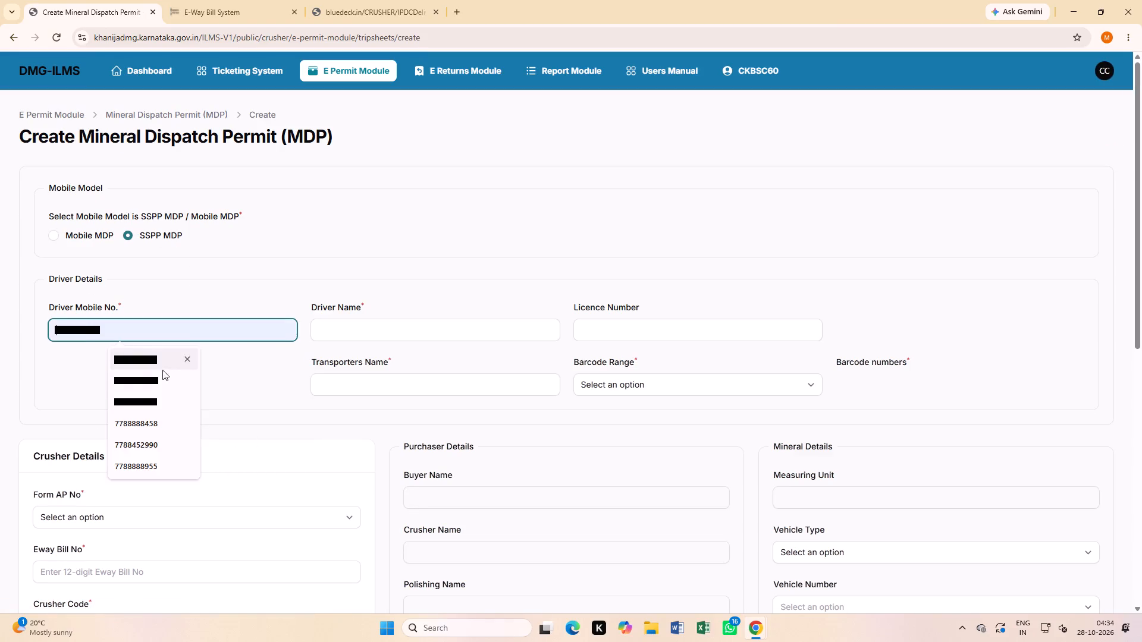
pyautogui.click(156, 380)
pyautogui.click(394, 325)
pyautogui.click(394, 363)
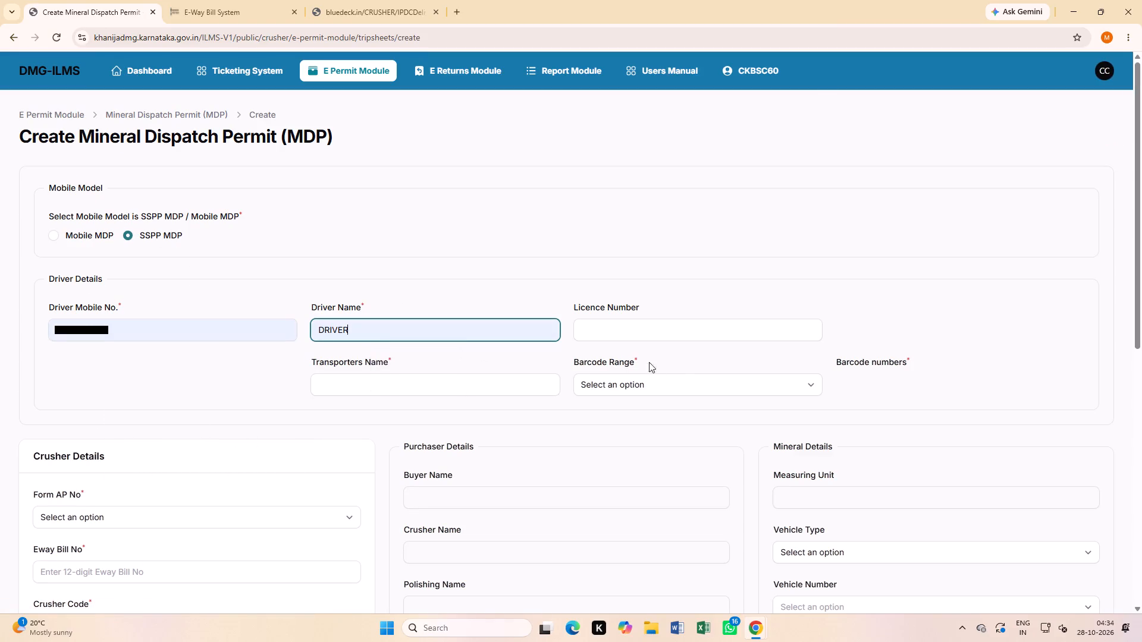
pyautogui.click(674, 380)
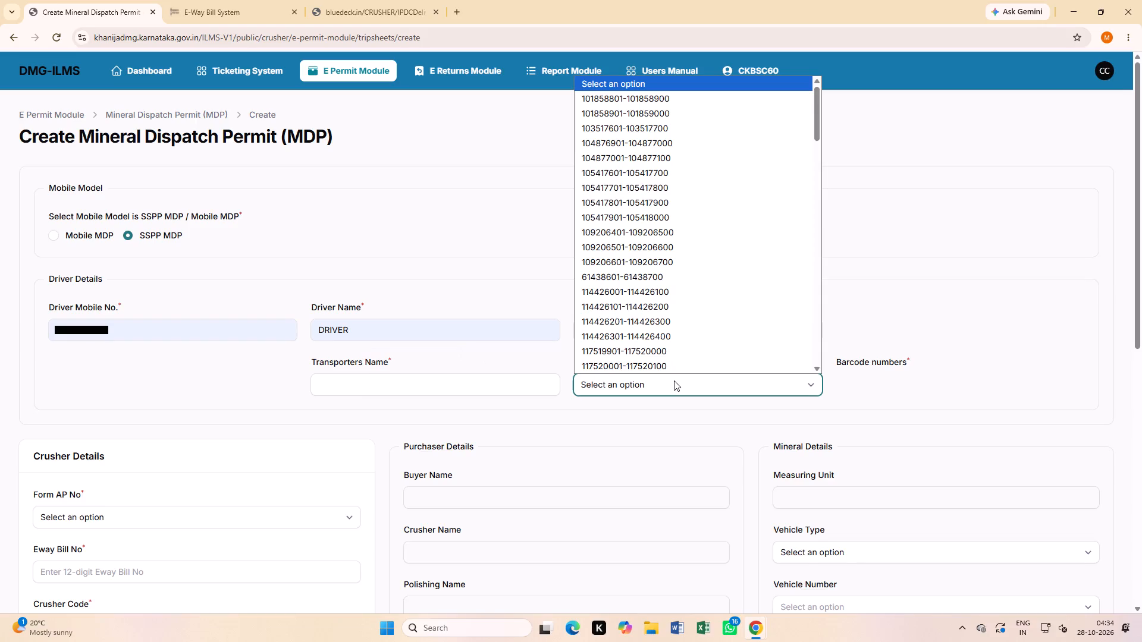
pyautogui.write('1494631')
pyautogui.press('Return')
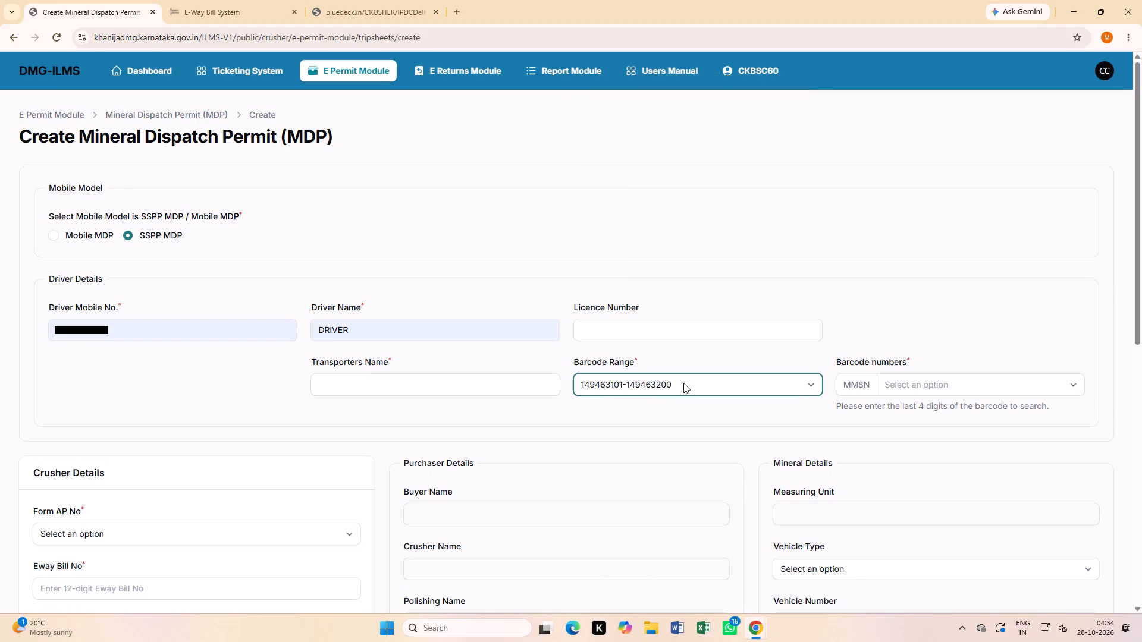
pyautogui.moveTo(864, 399); pyautogui.dragTo(869, 399)
pyautogui.click(920, 389)
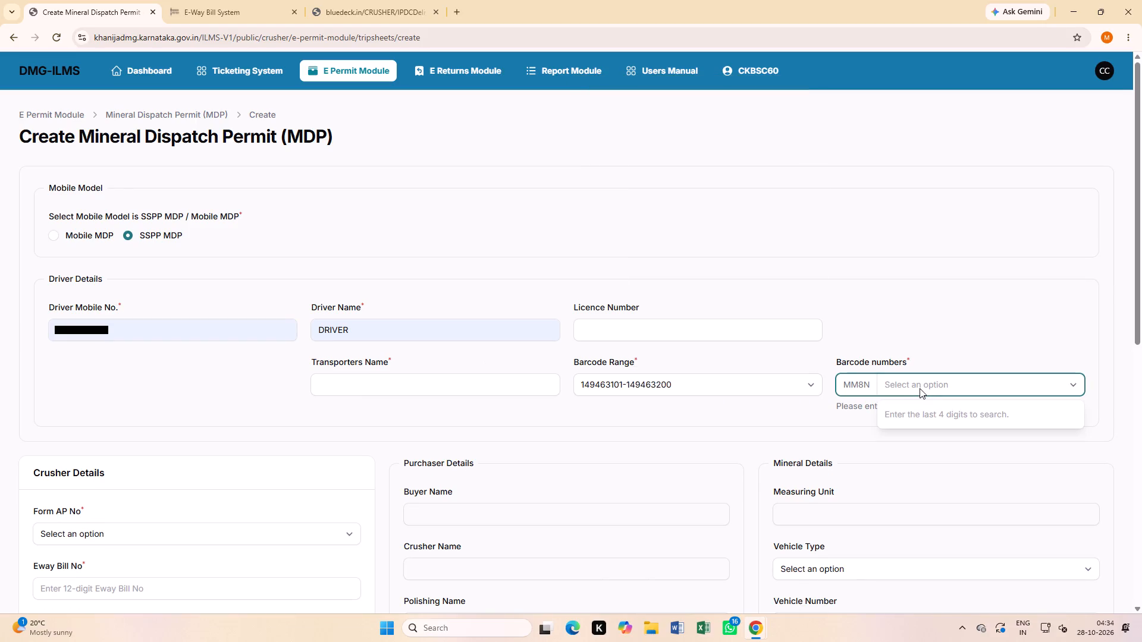
pyautogui.write('3133')
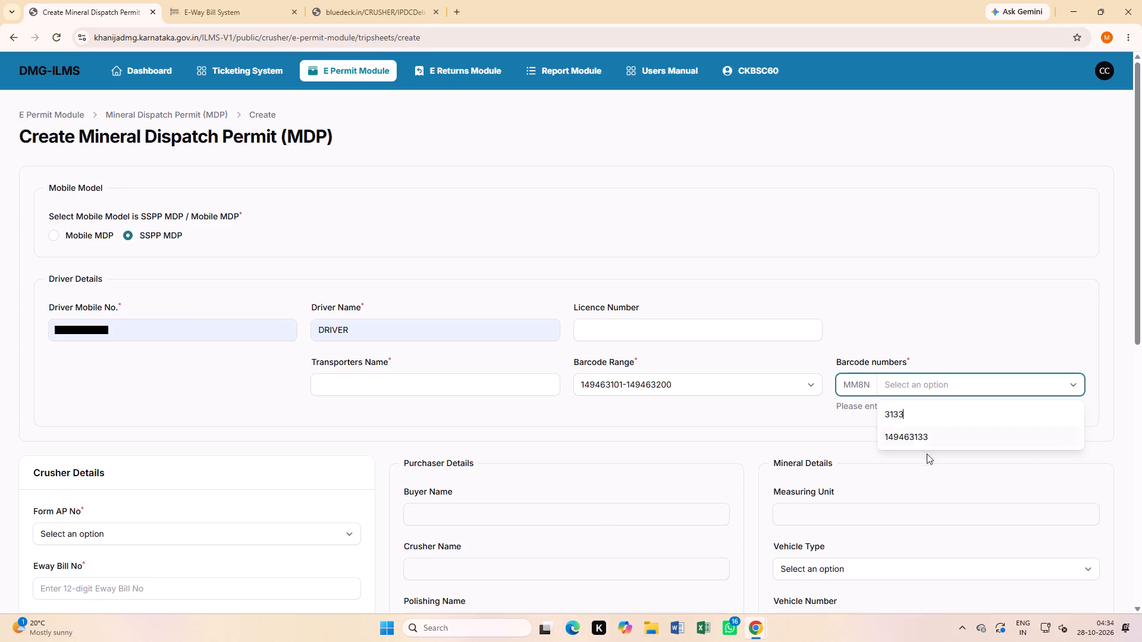
pyautogui.click(939, 435)
pyautogui.moveTo(751, 443); pyautogui.dragTo(741, 443)
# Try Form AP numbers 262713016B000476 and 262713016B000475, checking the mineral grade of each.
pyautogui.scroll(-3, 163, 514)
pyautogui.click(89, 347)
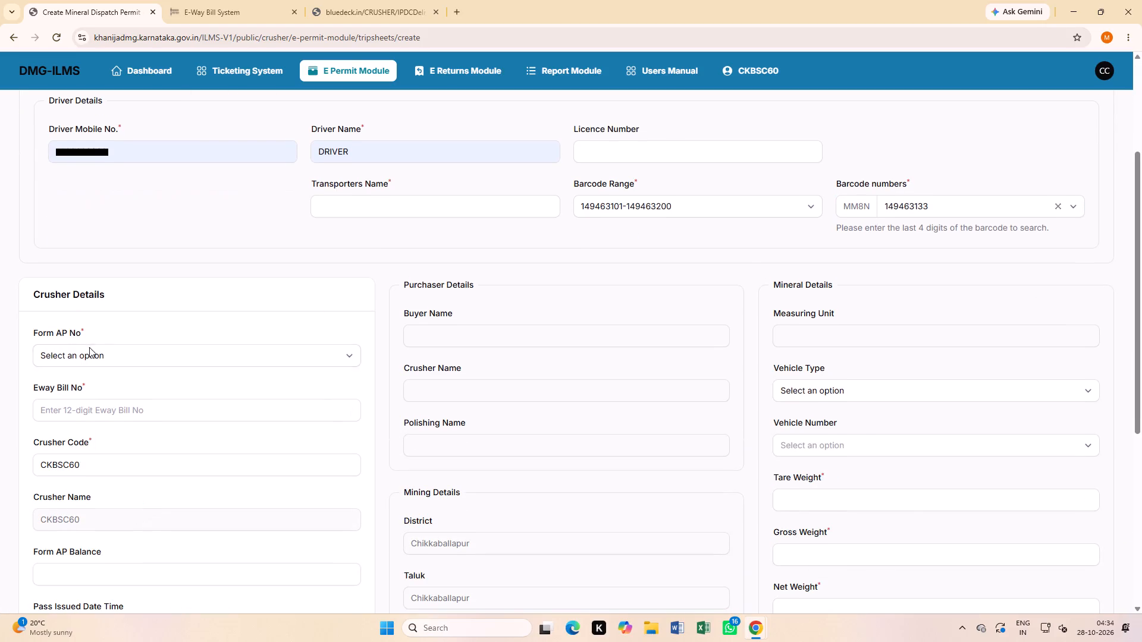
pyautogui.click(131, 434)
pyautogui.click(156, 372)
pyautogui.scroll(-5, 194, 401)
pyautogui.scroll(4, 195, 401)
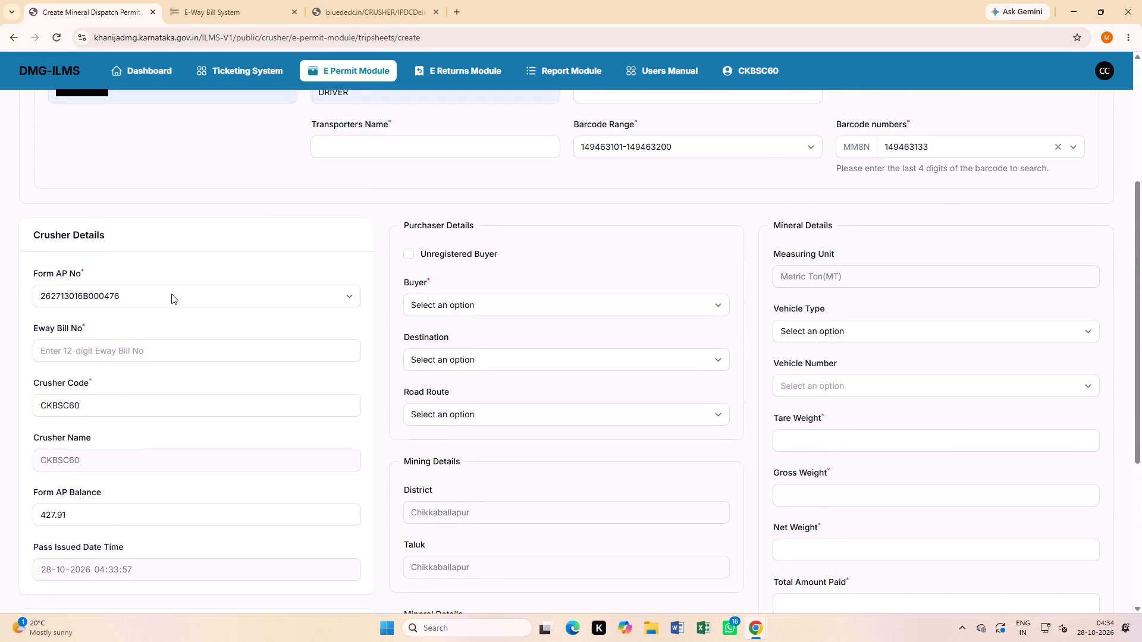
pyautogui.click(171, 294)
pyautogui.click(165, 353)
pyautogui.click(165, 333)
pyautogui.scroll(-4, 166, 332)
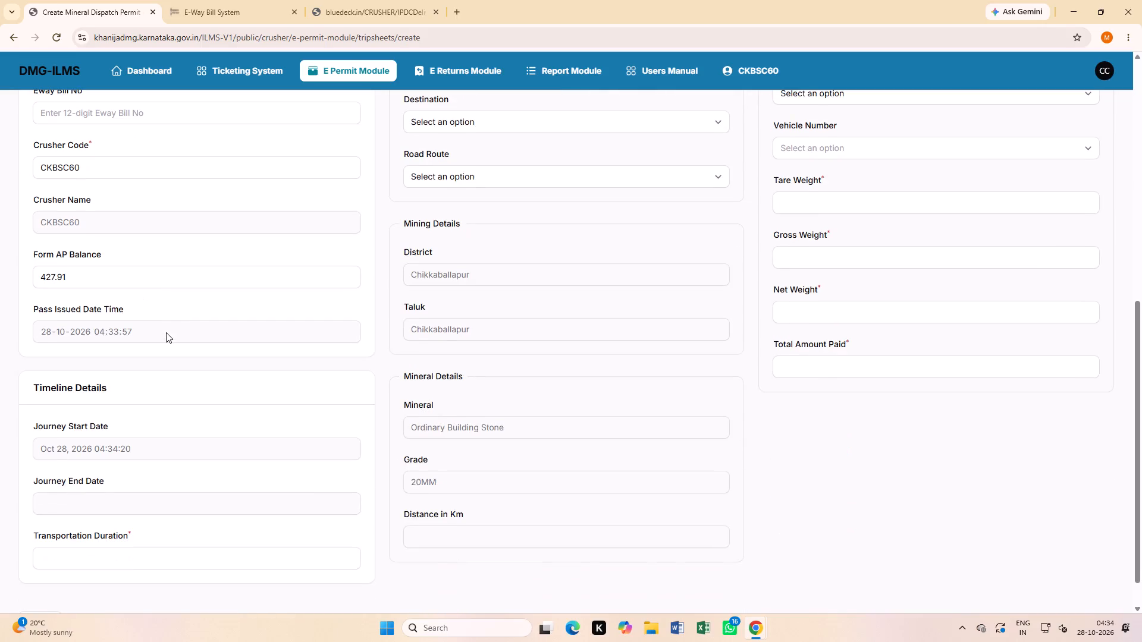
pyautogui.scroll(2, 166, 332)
pyautogui.click(150, 177)
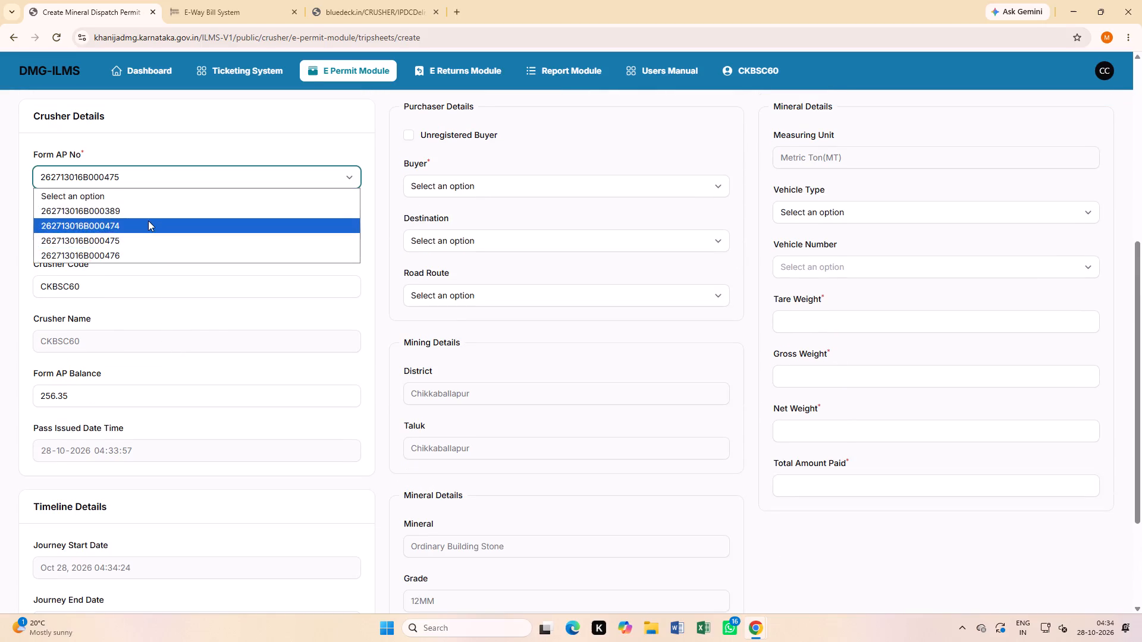
pyautogui.click(148, 221)
pyautogui.click(155, 203)
pyautogui.scroll(-3, 155, 203)
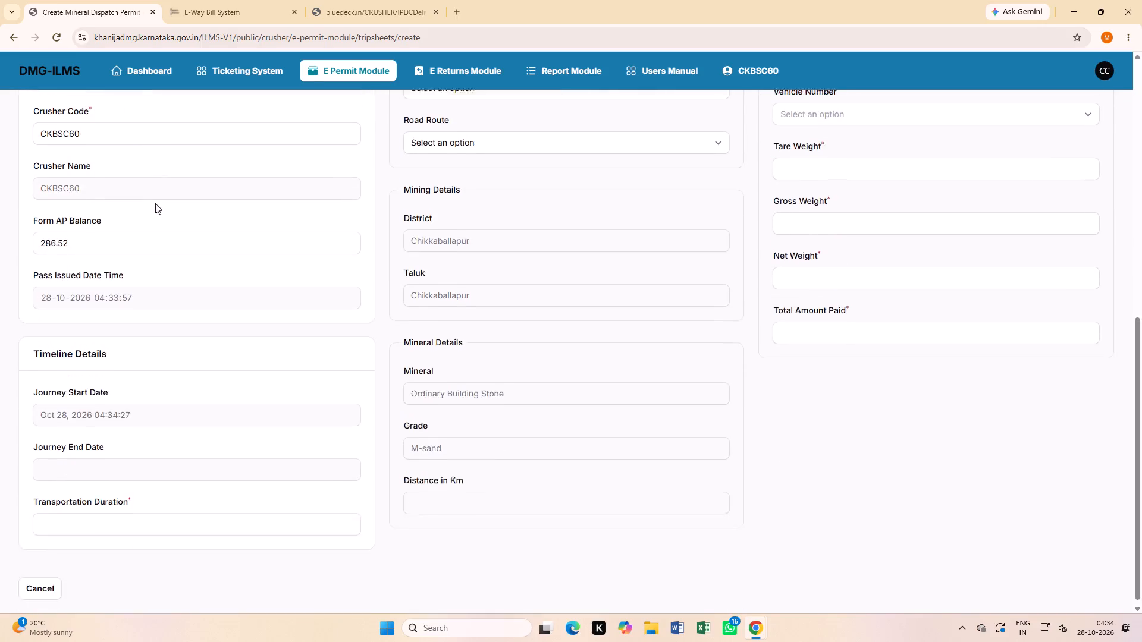
pyautogui.scroll(3, 155, 203)
pyautogui.click(133, 259)
pyautogui.hotkey('ctrl', 'v')
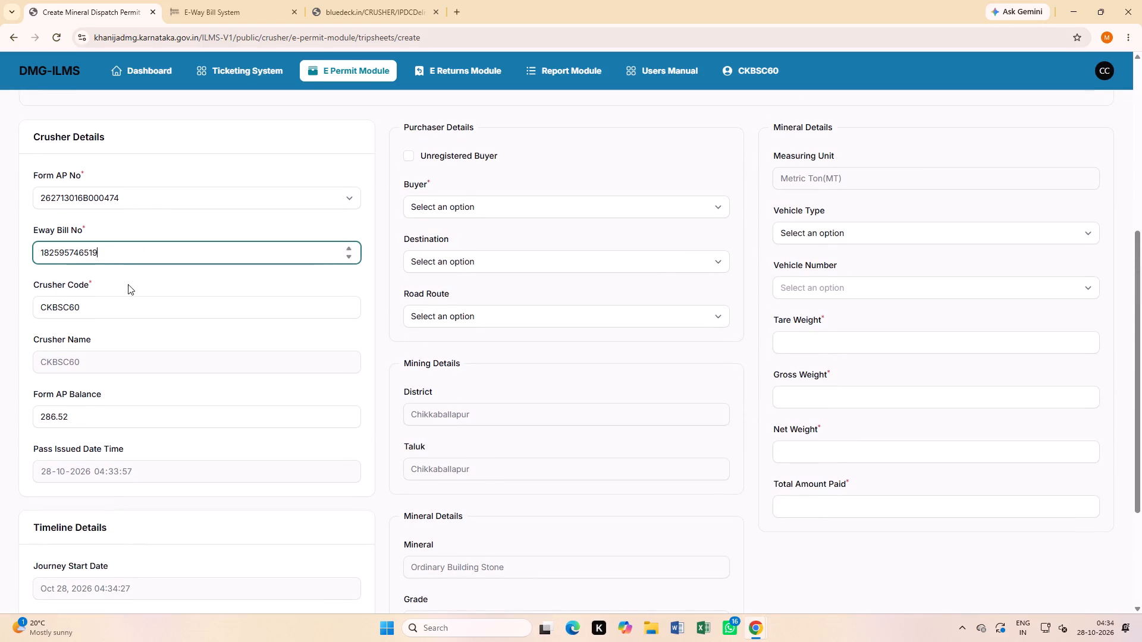
pyautogui.click(134, 270)
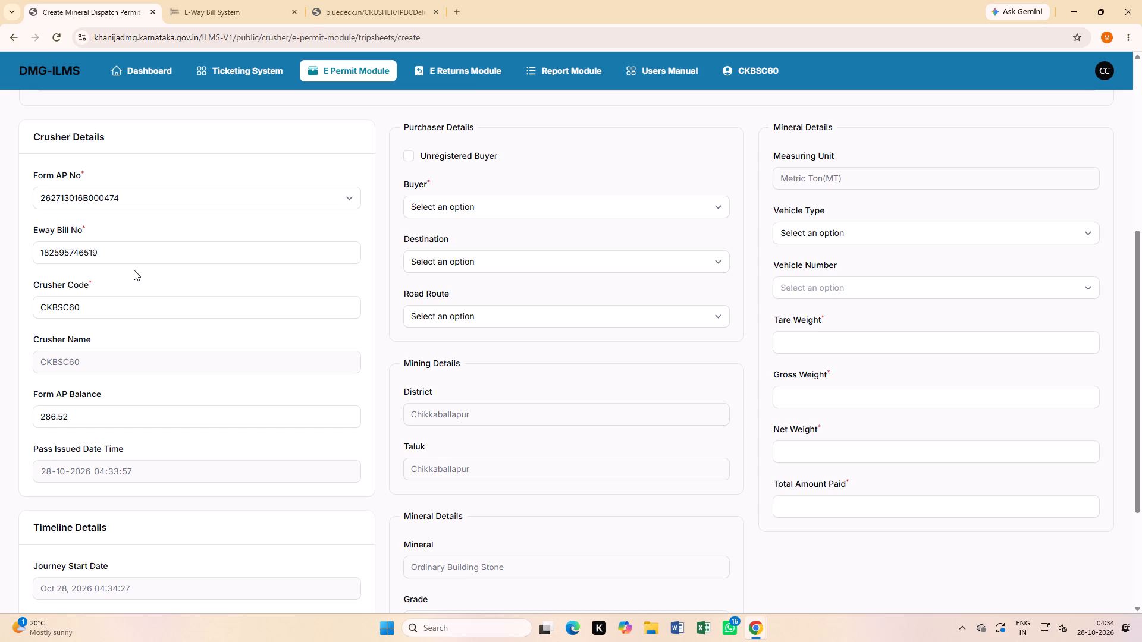
# Mark the purchaser as an unregistered buyer, named RARE CONCRETE INDIA PVT LTD, with an all-zero placeholder mobile number.
pyautogui.click(410, 157)
pyautogui.click(486, 206)
pyautogui.click(486, 206)
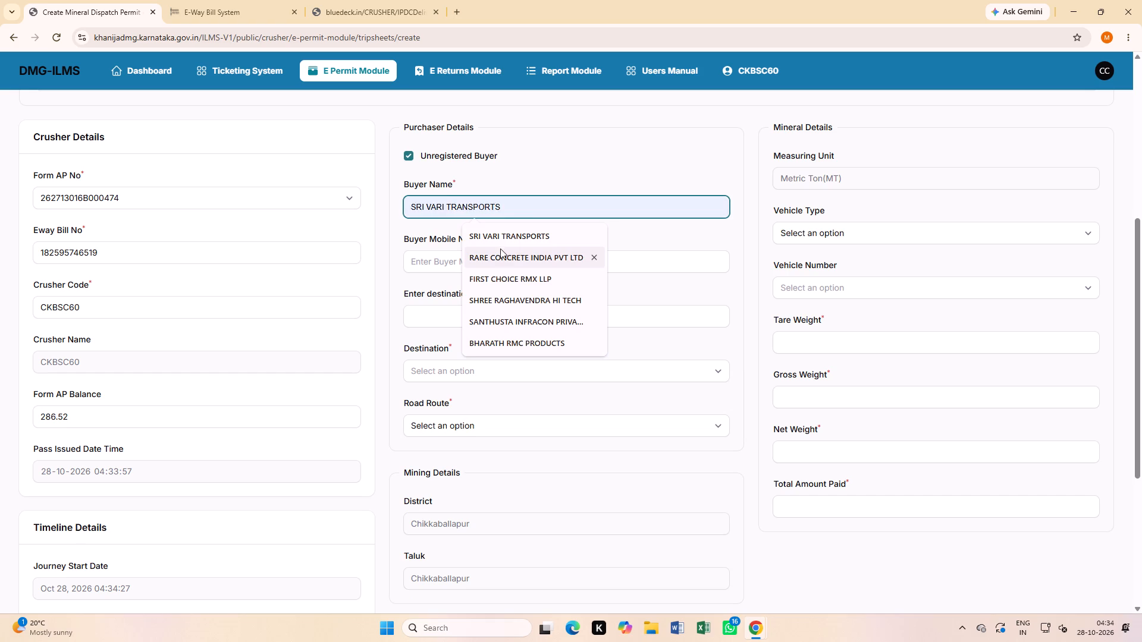
pyautogui.click(500, 254)
pyautogui.click(484, 262)
pyautogui.press('0')
pyautogui.press('0')
pyautogui.press('0')
pyautogui.press('0')
pyautogui.press('0')
pyautogui.press('0')
pyautogui.press('0')
pyautogui.press('0')
pyautogui.press('0')
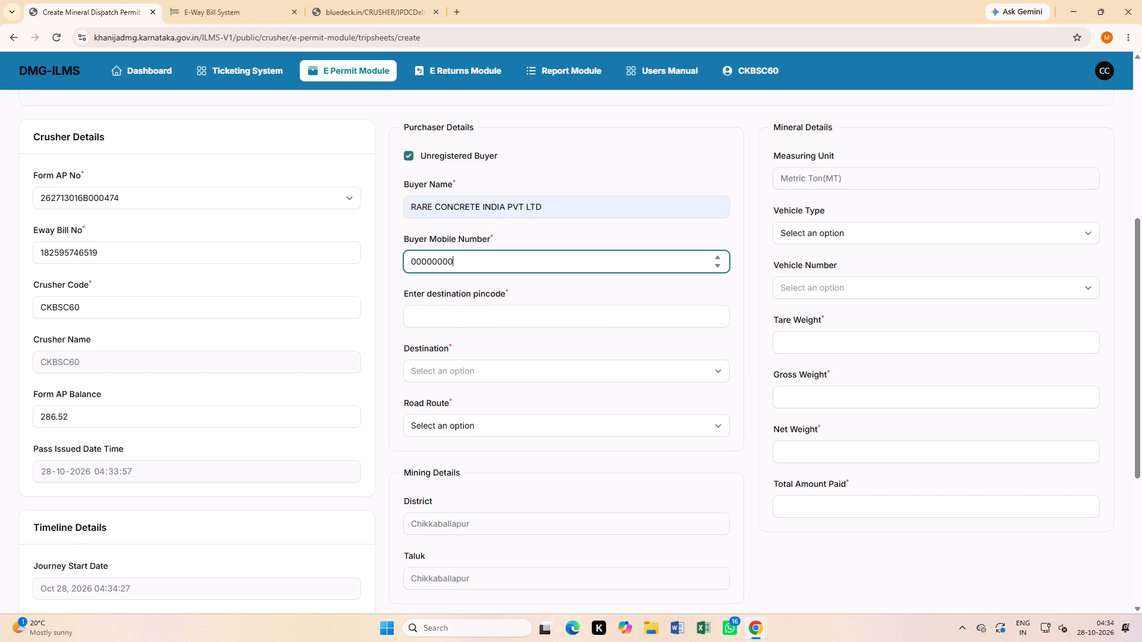
pyautogui.write('00')
# Set the destination to Rajanukunte with pincode 560064 and choose the road route from Kanivenarayanapura to Rajanukunte.
pyautogui.click(494, 316)
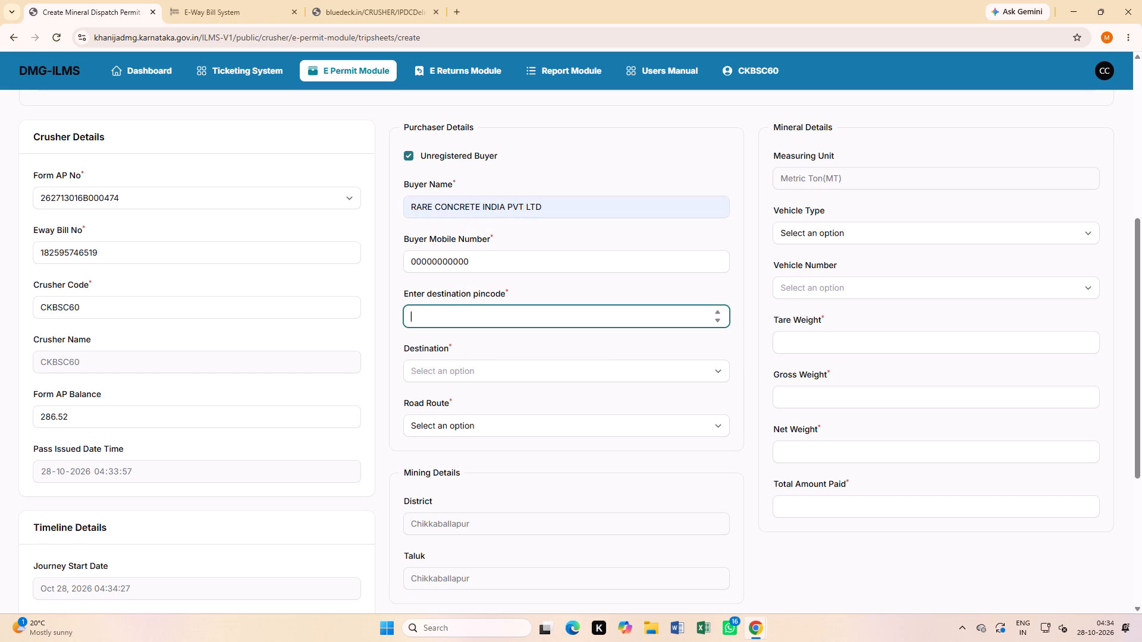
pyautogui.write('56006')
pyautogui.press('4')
pyautogui.click(496, 374)
pyautogui.write('RAJ')
pyautogui.click(489, 426)
pyautogui.click(494, 403)
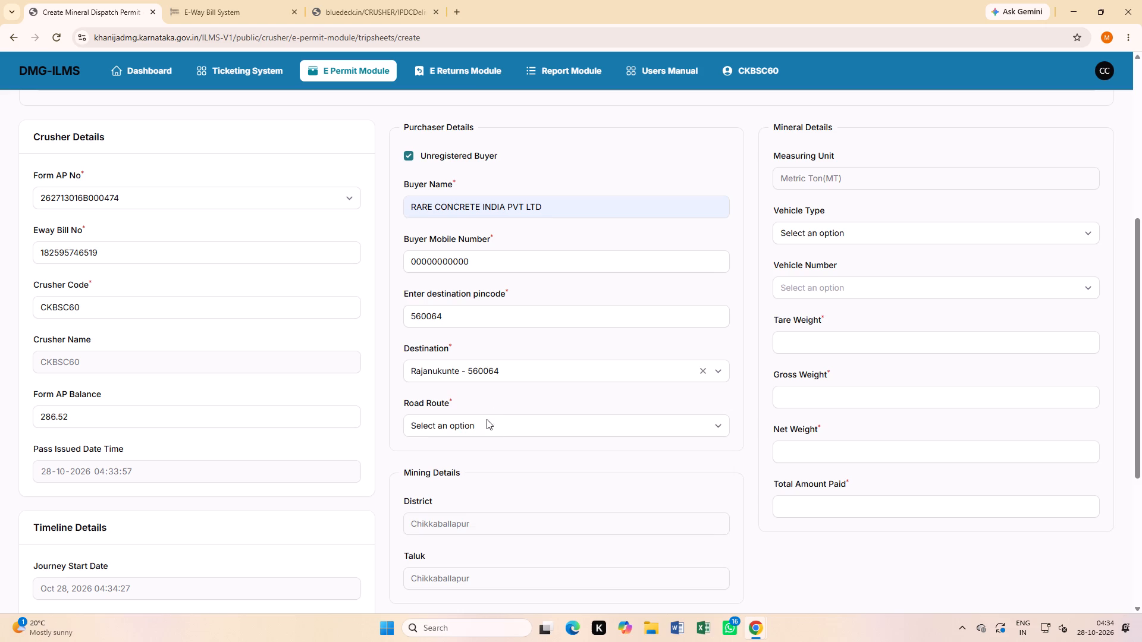
pyautogui.click(487, 420)
pyautogui.click(486, 429)
pyautogui.click(481, 410)
pyautogui.click(476, 432)
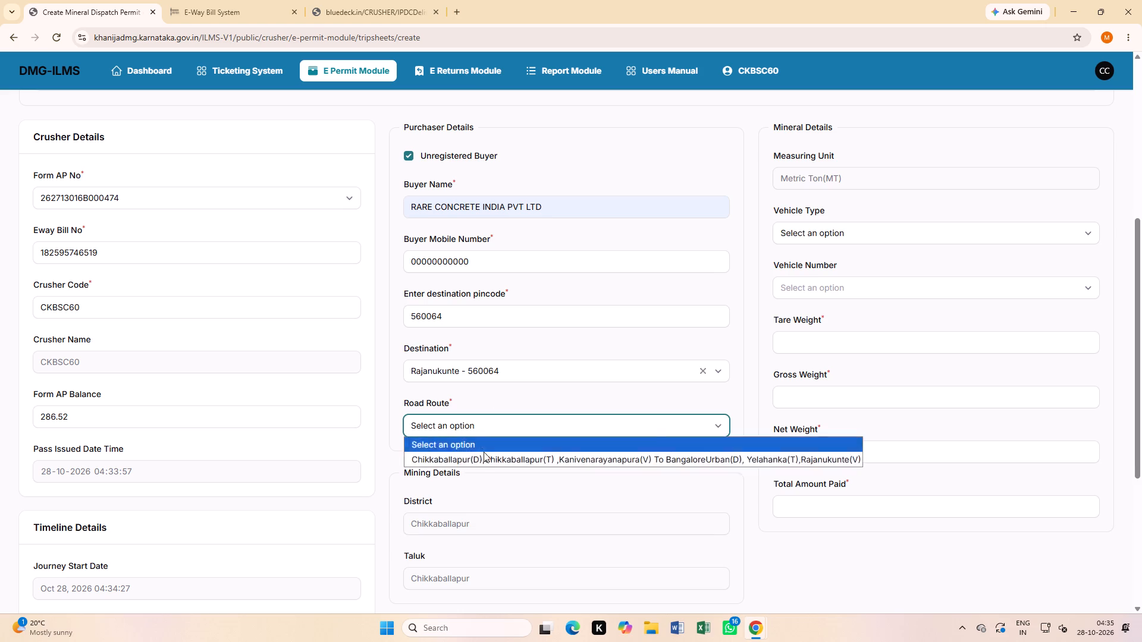
pyautogui.doubleClick(487, 462)
pyautogui.click(800, 238)
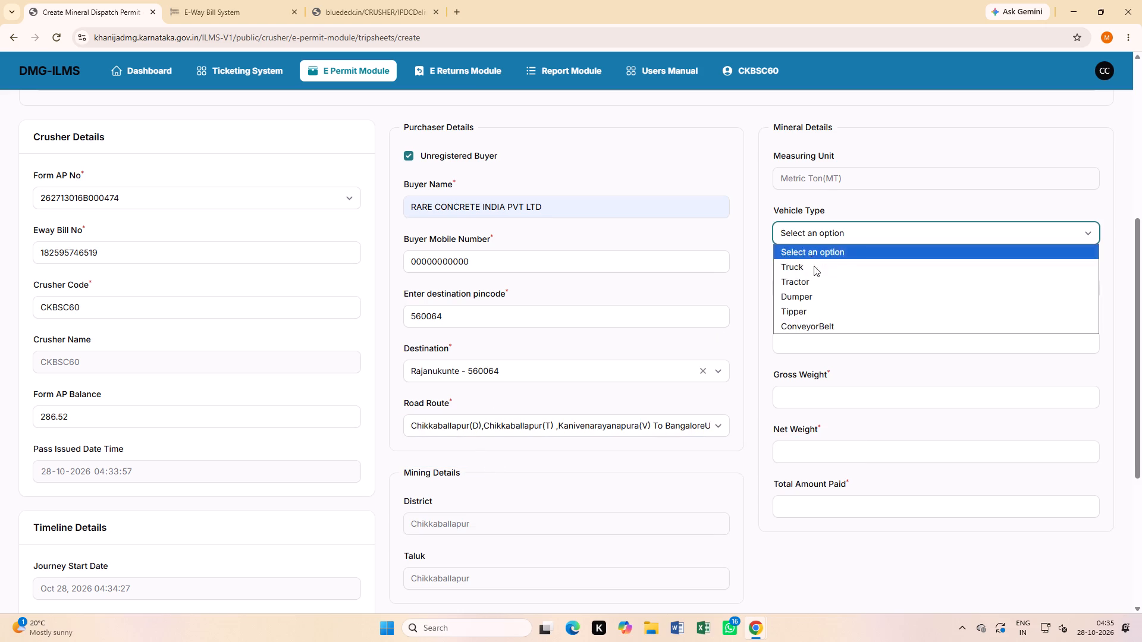
pyautogui.click(835, 311)
pyautogui.click(832, 284)
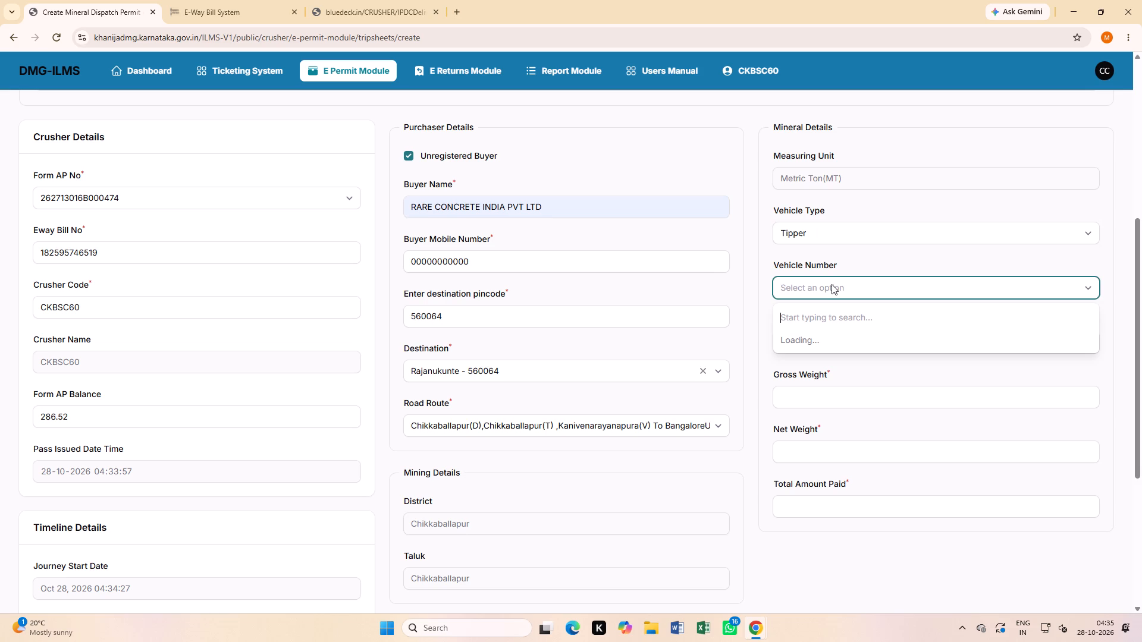
pyautogui.write('4606')
pyautogui.click(840, 345)
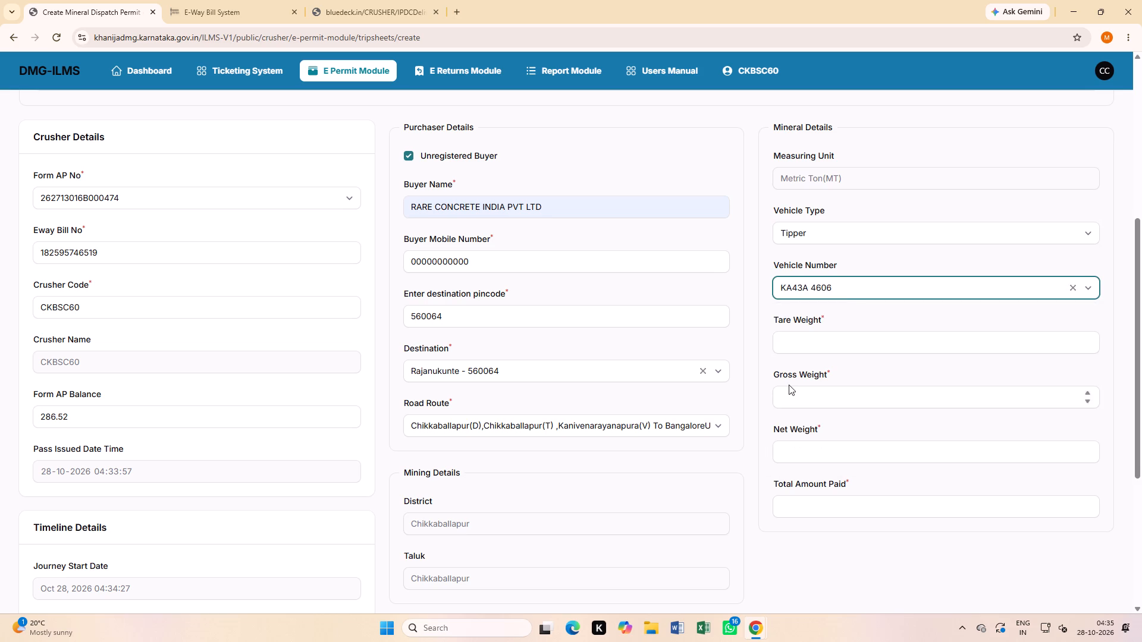
# Enter a gross weight of 44.70 for the load.
pyautogui.click(789, 385)
pyautogui.click(811, 401)
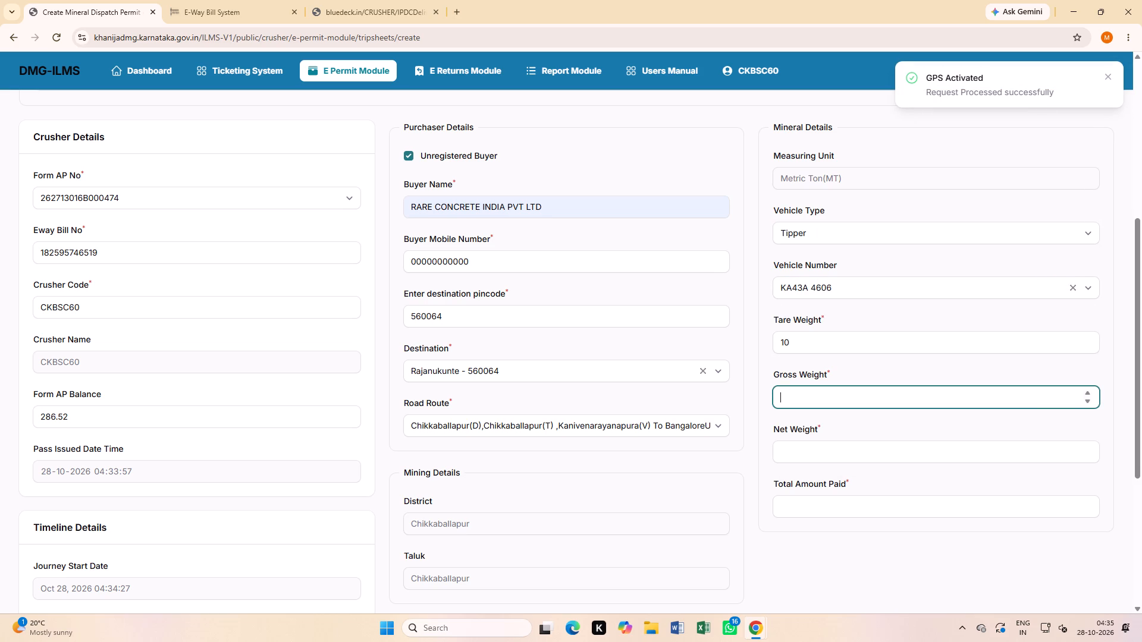
pyautogui.press('4')
pyautogui.write('4.')
pyautogui.write('70')
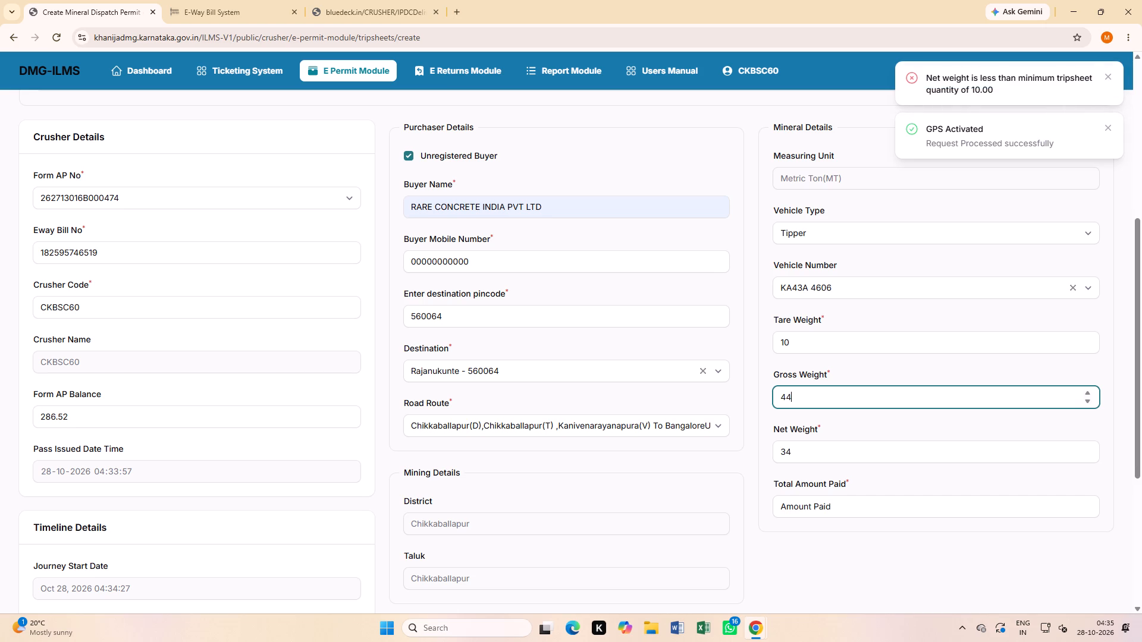
pyautogui.write('.70')
pyautogui.click(823, 432)
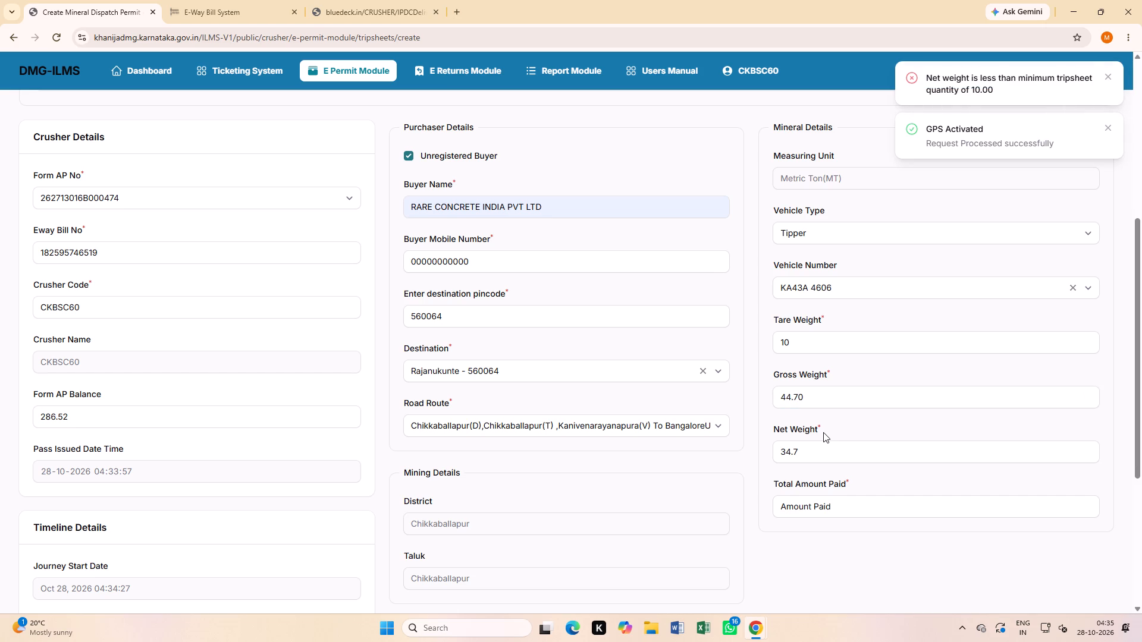
# Issue the permit for printing, shortening the buyer mobile number to ten zeros.
pyautogui.scroll(-5, 394, 527)
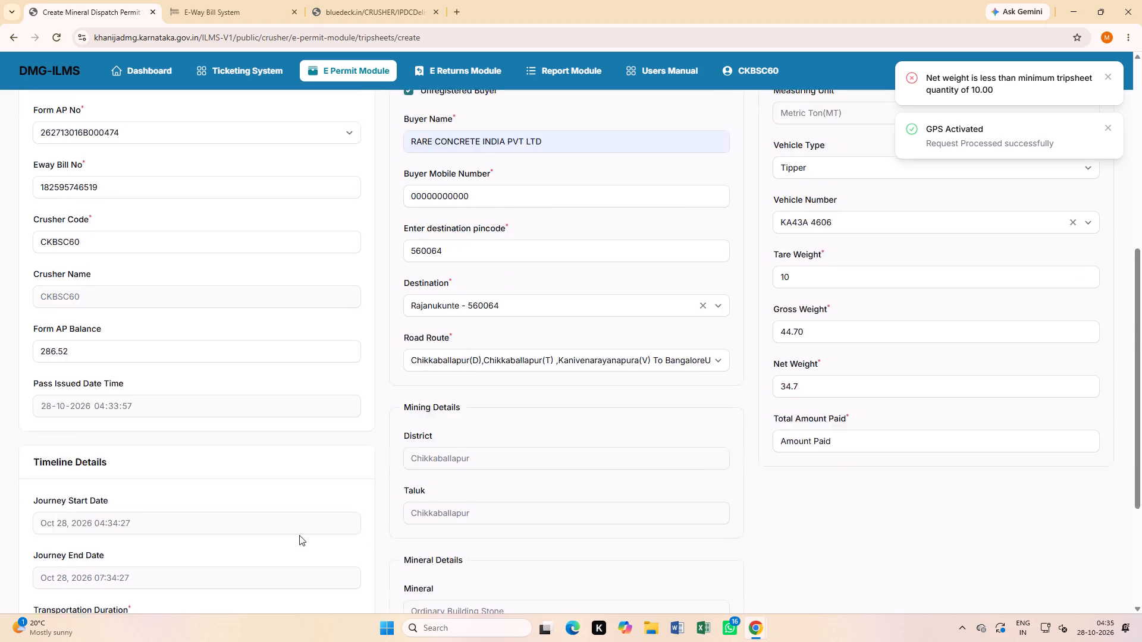
pyautogui.click(105, 584)
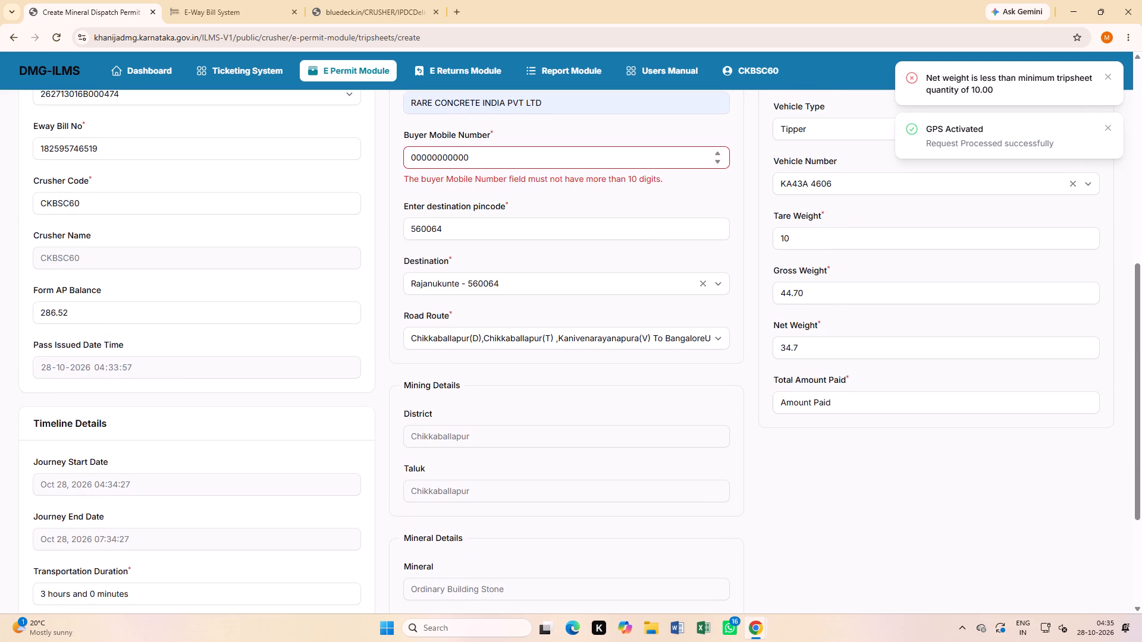
pyautogui.press('BackSpace')
pyautogui.click(471, 158)
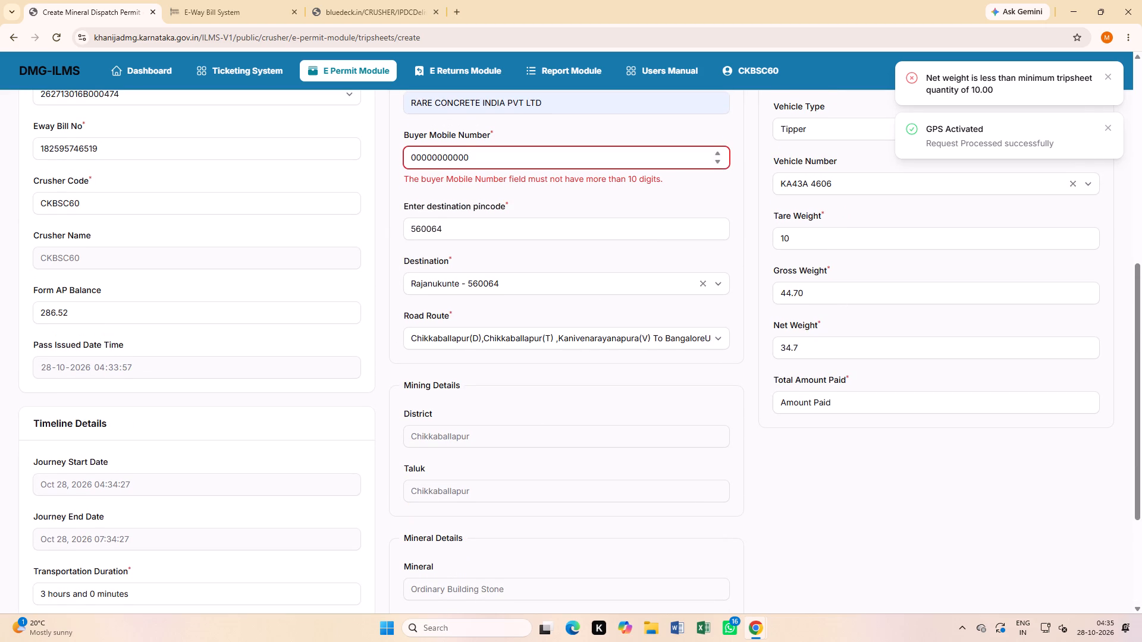
pyautogui.press('BackSpace')
pyautogui.scroll(-6, 472, 191)
pyautogui.click(48, 588)
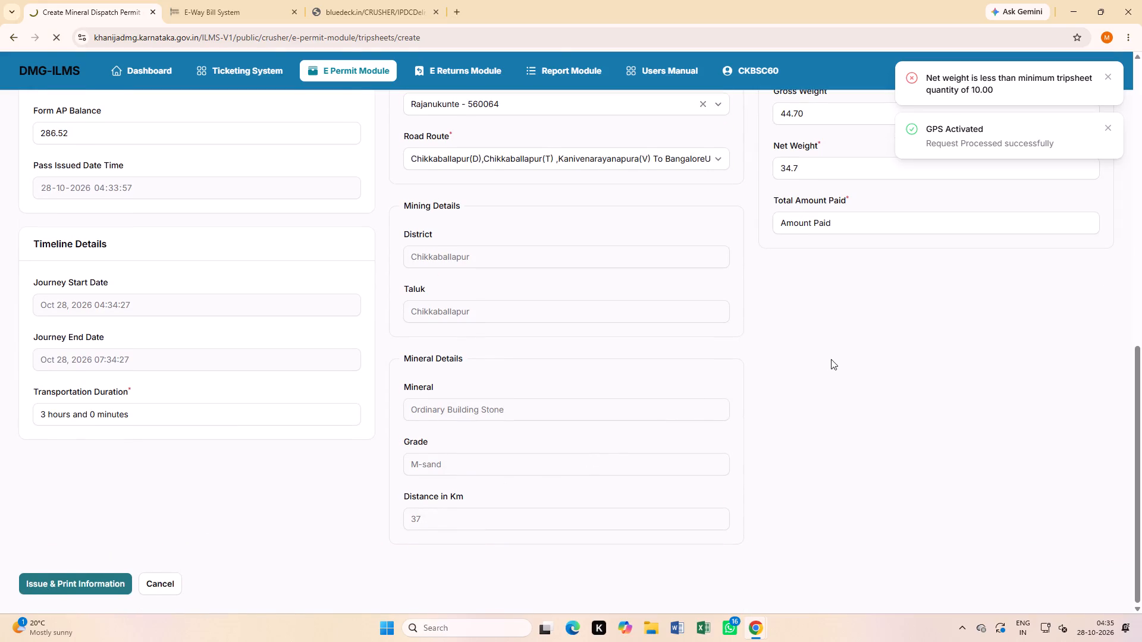
# Print one copy of the issued permit in landscape layout on the Canon LBP6030 printer.
pyautogui.click(879, 228)
pyautogui.click(873, 256)
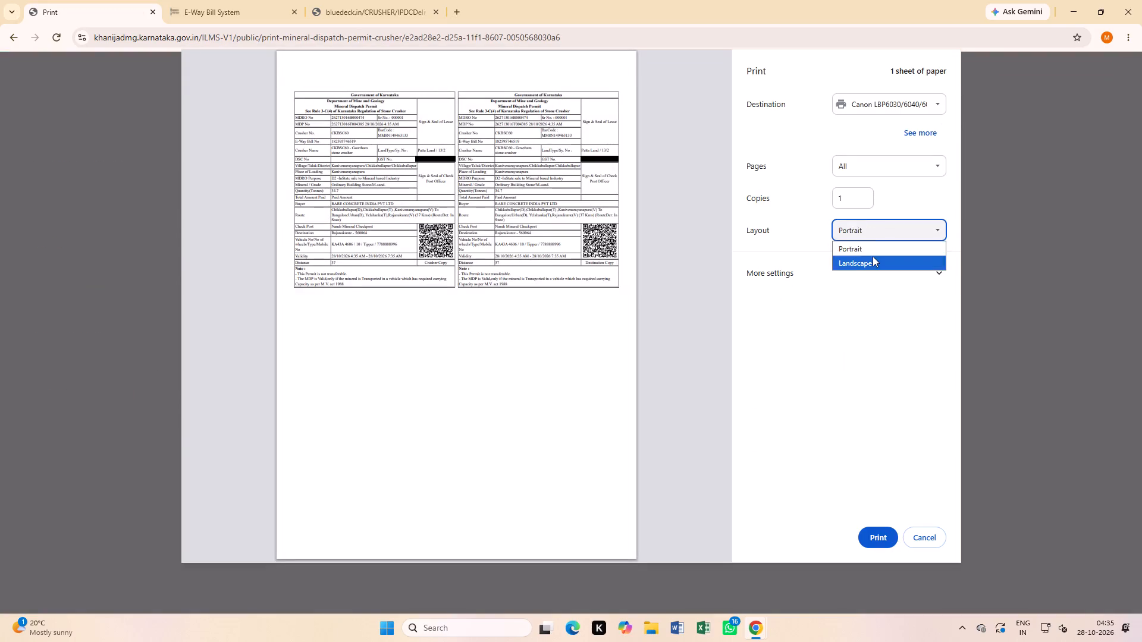
pyautogui.click(883, 540)
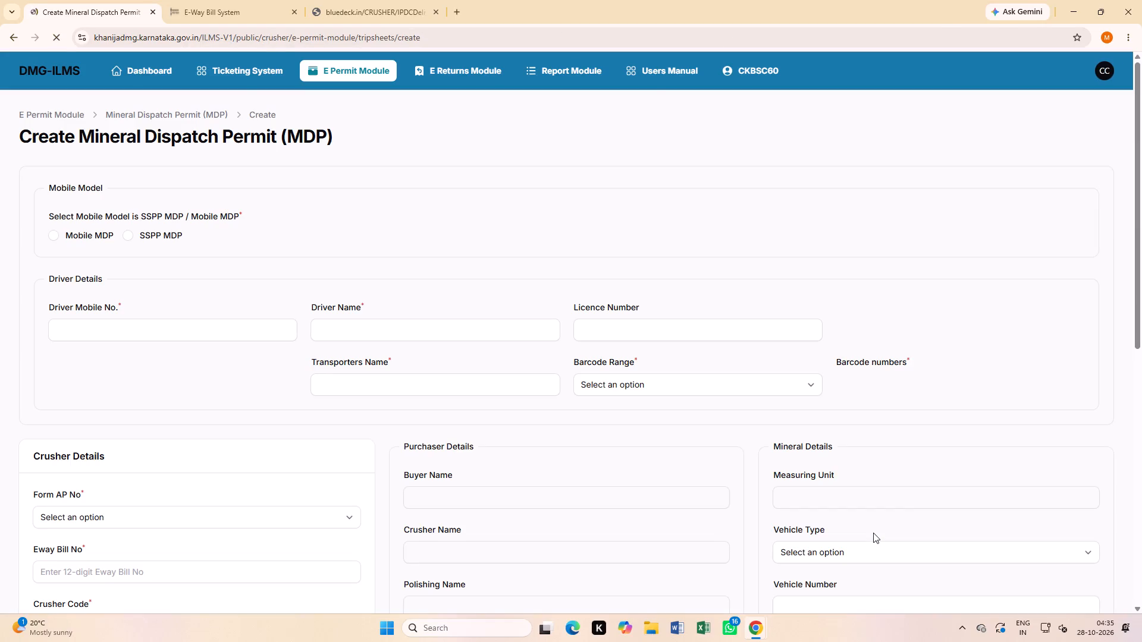